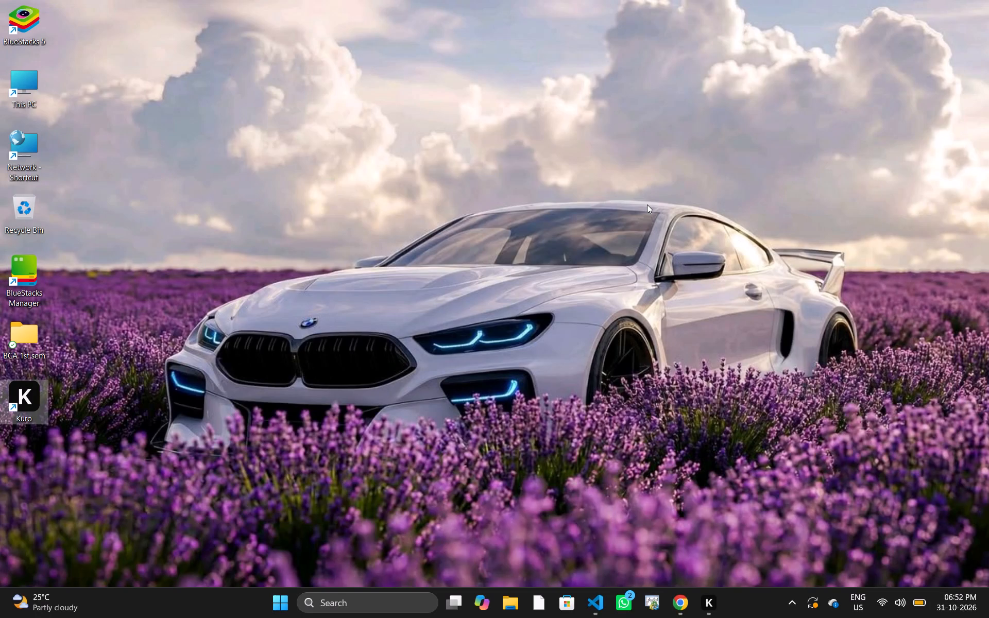
Switch to Chrome and open TradingView's chart for BTCUSDT (Bitcoin / TetherUS) through the symbol search.
left_click(680, 608)
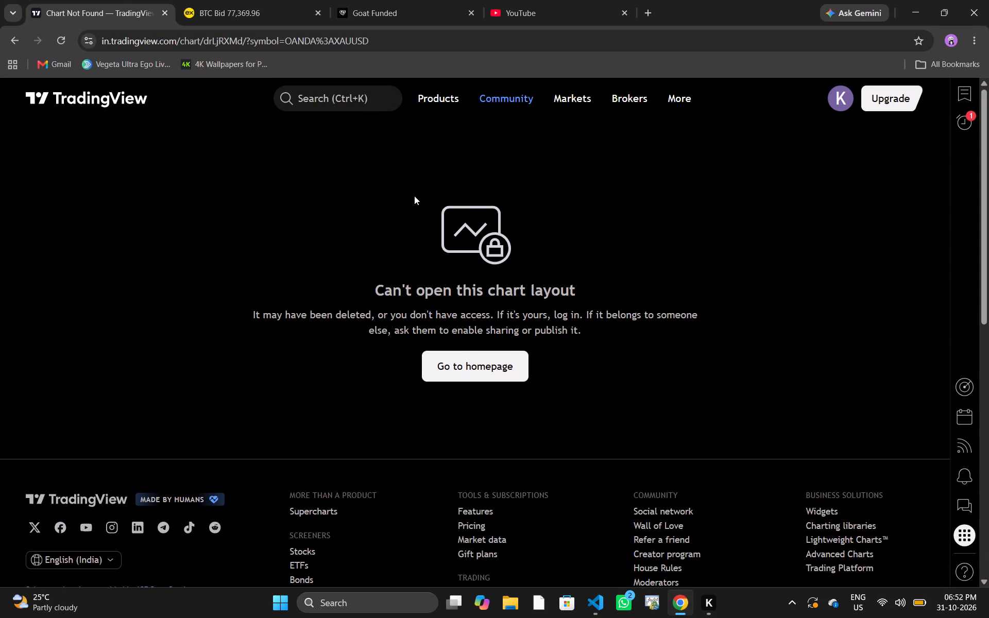
scroll(265, 214, "up", 1)
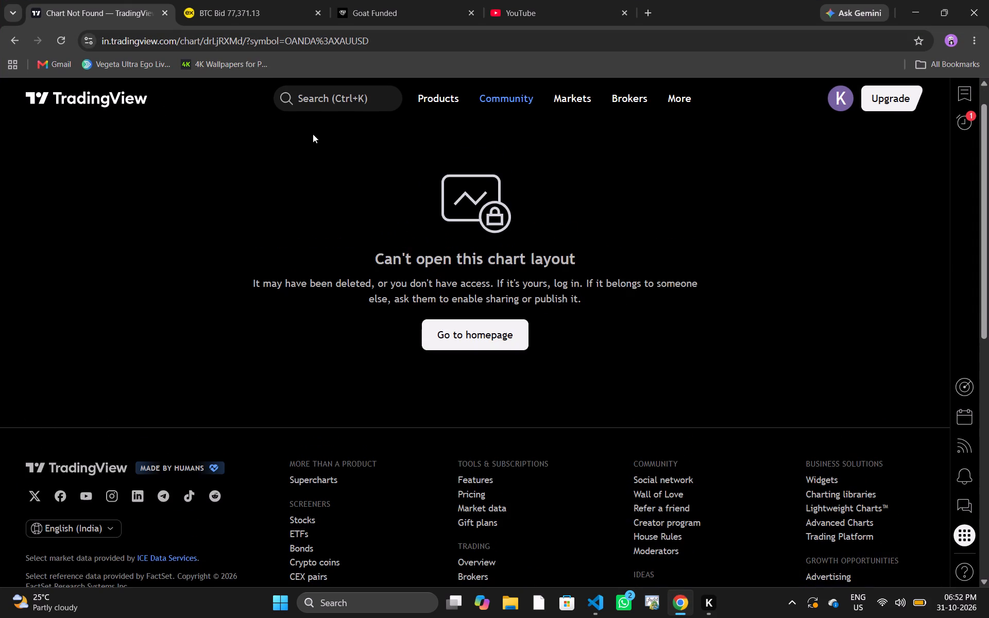
left_click(317, 107)
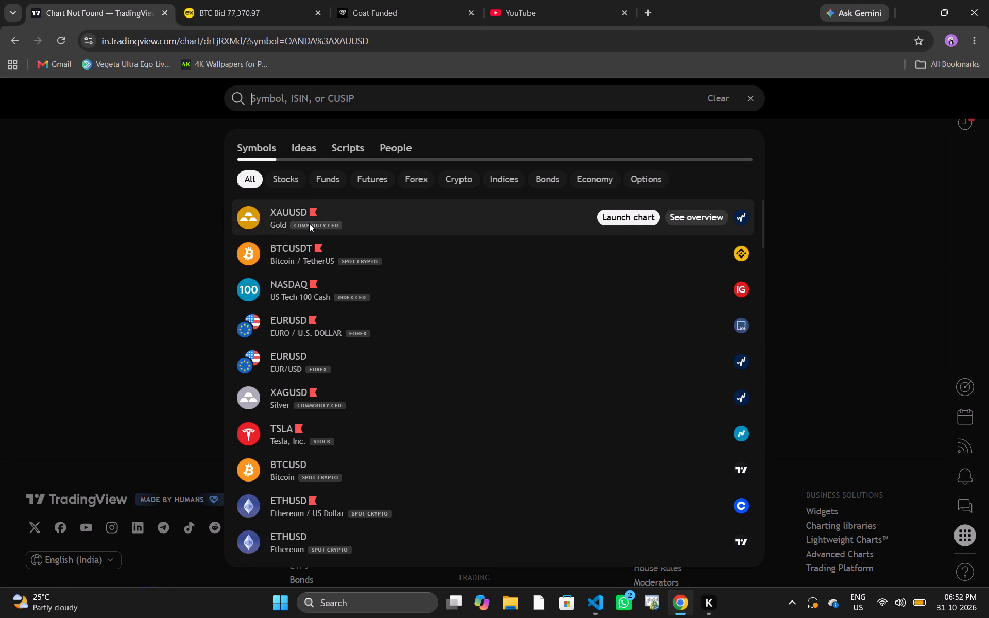
left_click(308, 253)
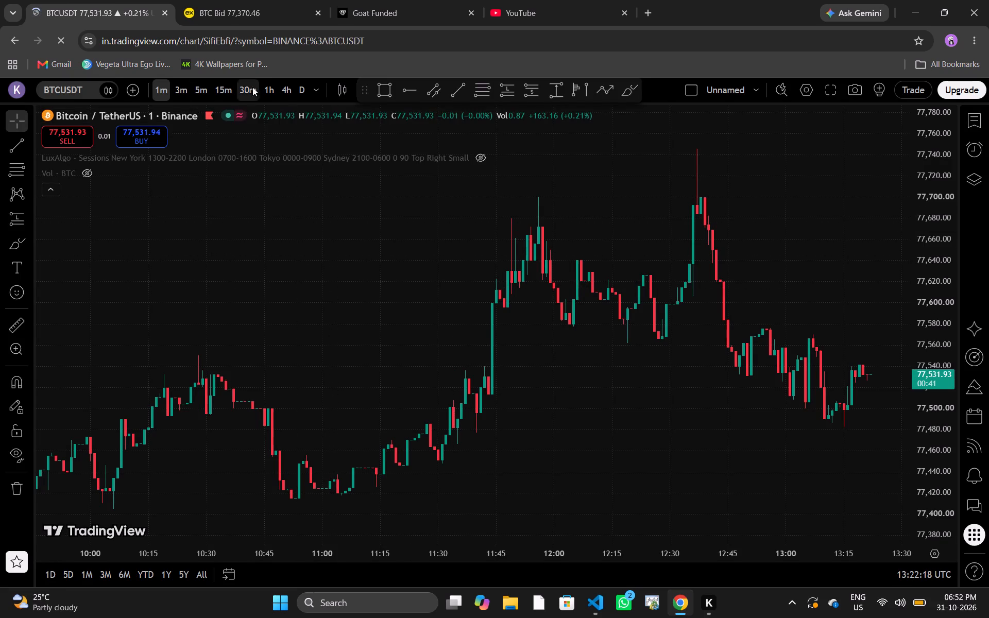
Set the BTCUSDT chart to the 15-minute timeframe.
left_click(225, 90)
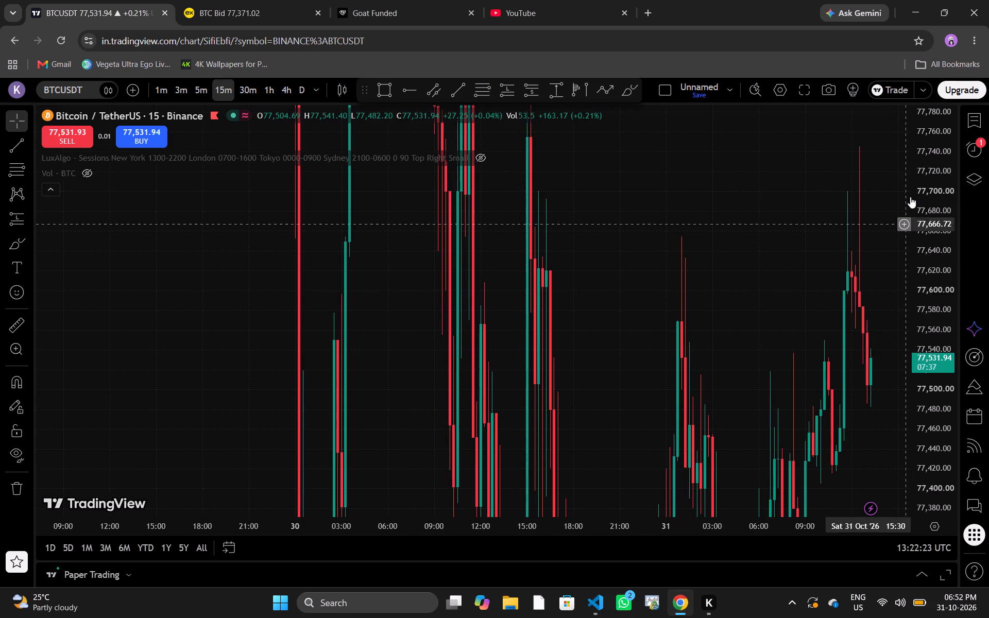
Examine the BTCUSDT 15-minute price swings of 30 and 31 October at different price scales.
left_click_drag(925, 167, 929, 583)
left_click(876, 424)
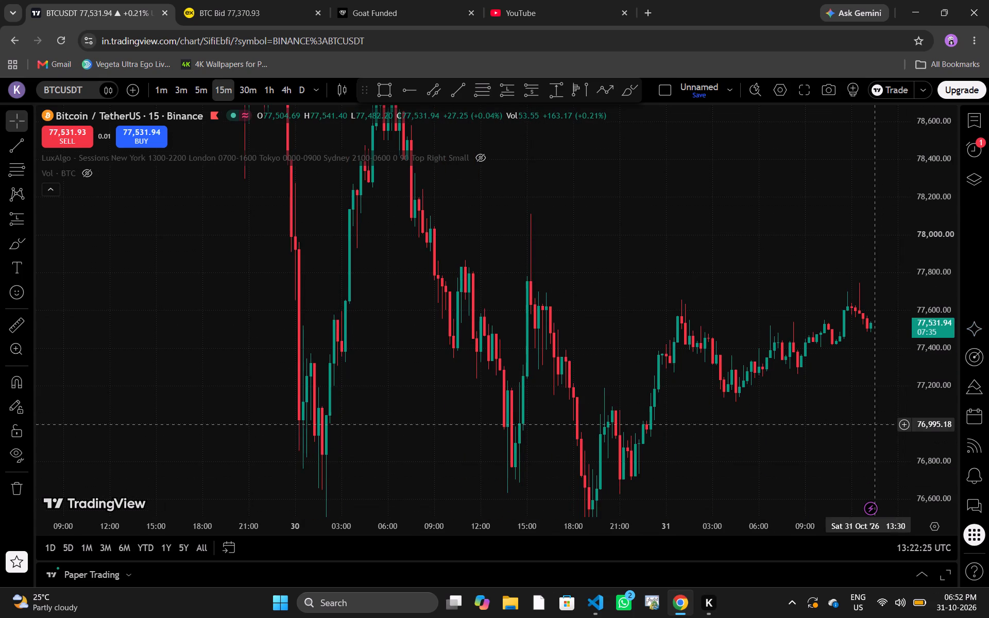
left_click_drag(876, 424, 708, 448)
left_click_drag(933, 407, 923, 298)
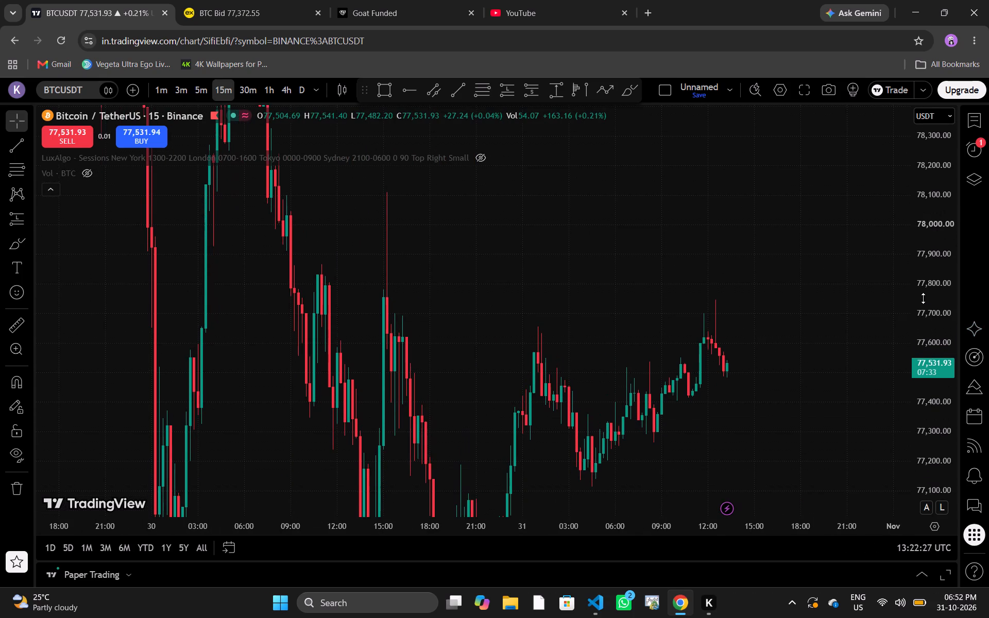
left_click_drag(782, 324, 691, 291)
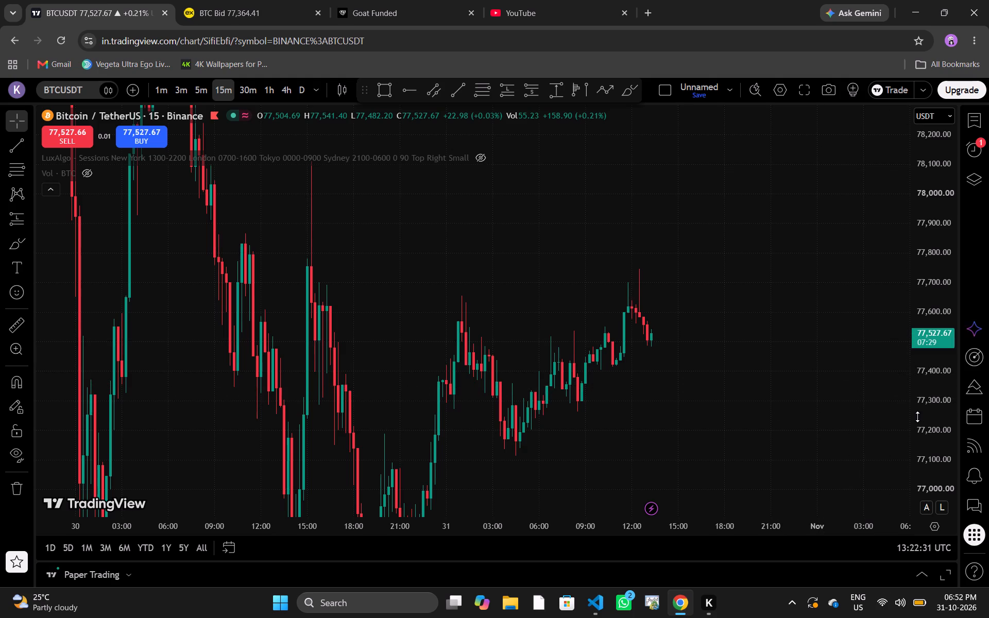
double_click(919, 417)
left_click_drag(919, 417, 912, 355)
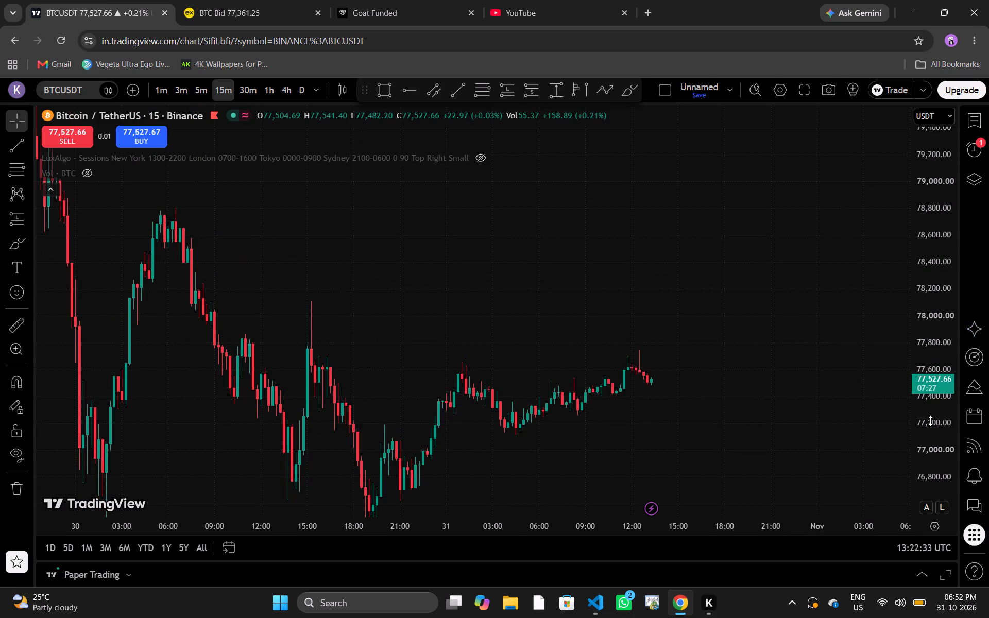
triple_click(930, 421)
left_click(930, 421)
left_click_drag(930, 421, 914, 159)
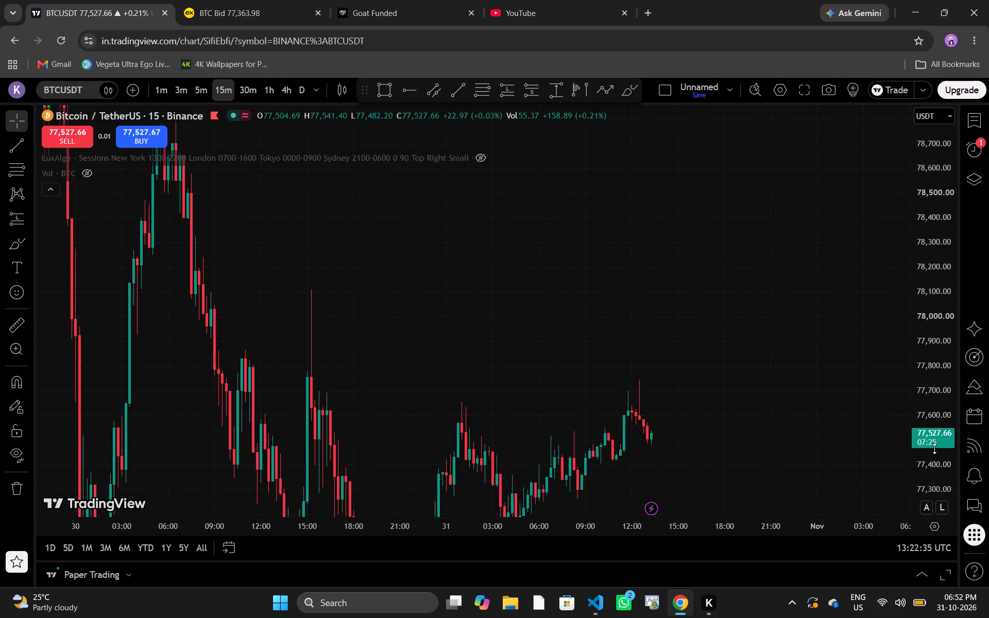
left_click_drag(934, 449, 916, 211)
left_click_drag(864, 274, 828, 0)
left_click_drag(834, 355, 836, 343)
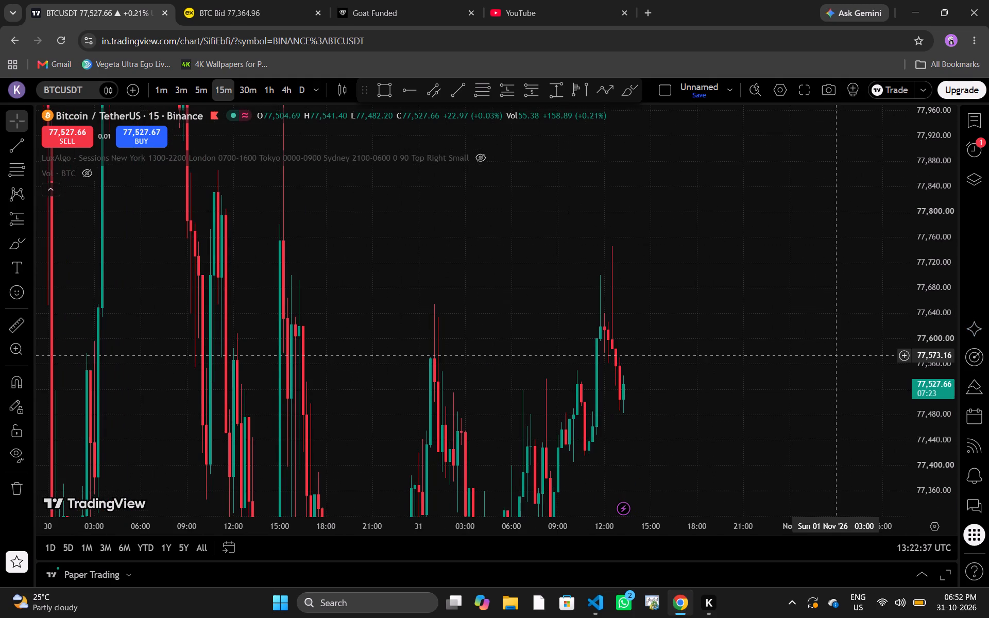
left_click_drag(836, 343, 853, 137)
left_click(960, 222)
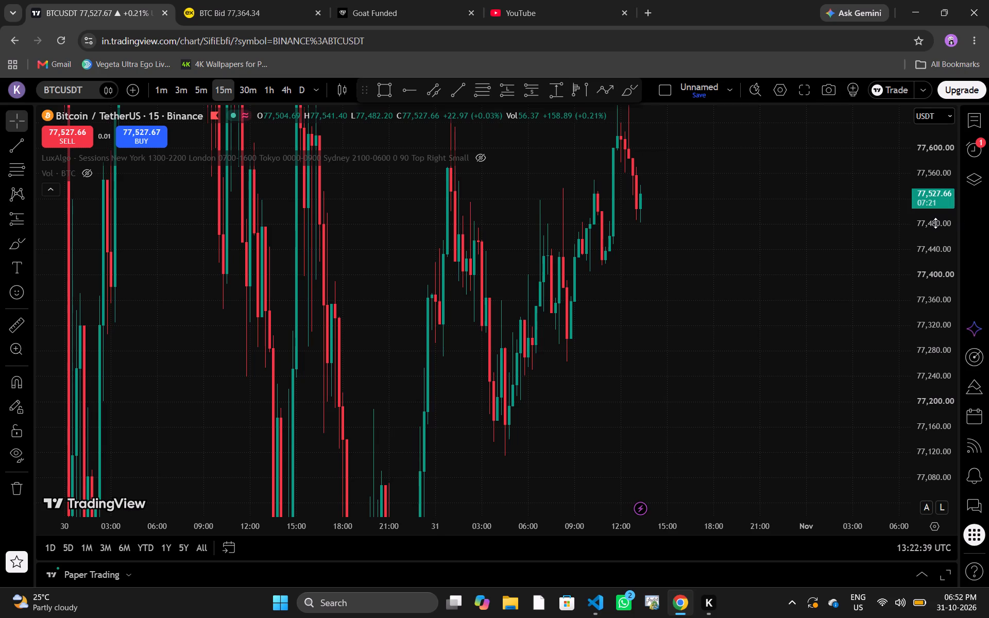
triple_click(935, 223)
double_click(935, 223)
left_click_drag(759, 253, 868, 264)
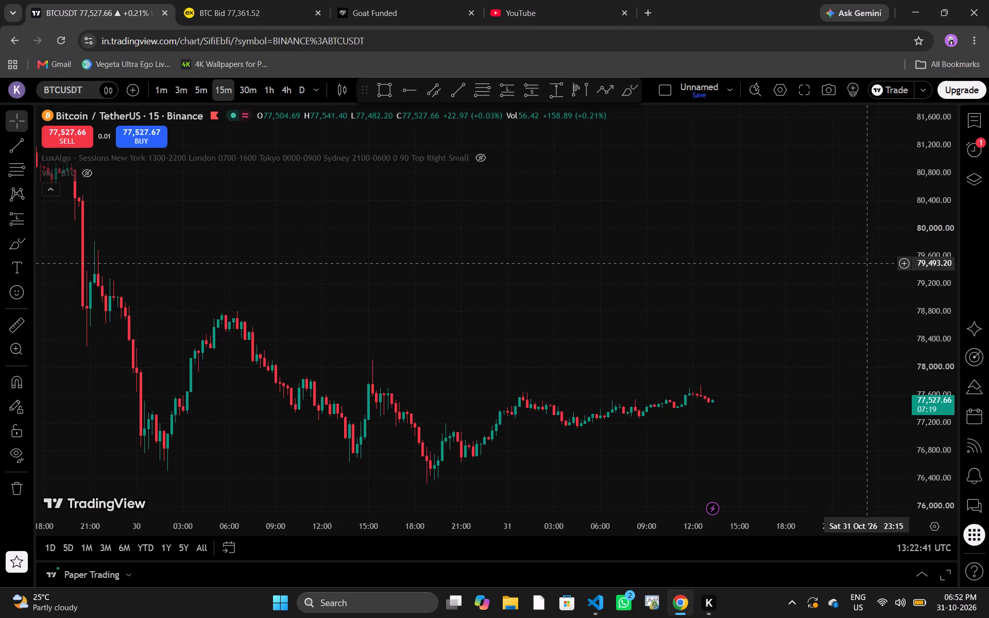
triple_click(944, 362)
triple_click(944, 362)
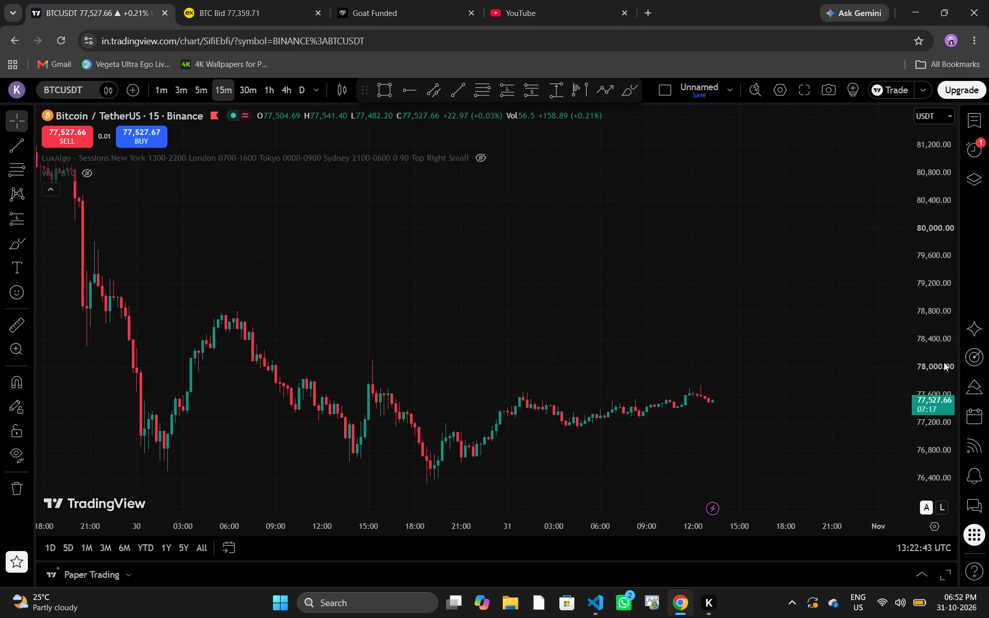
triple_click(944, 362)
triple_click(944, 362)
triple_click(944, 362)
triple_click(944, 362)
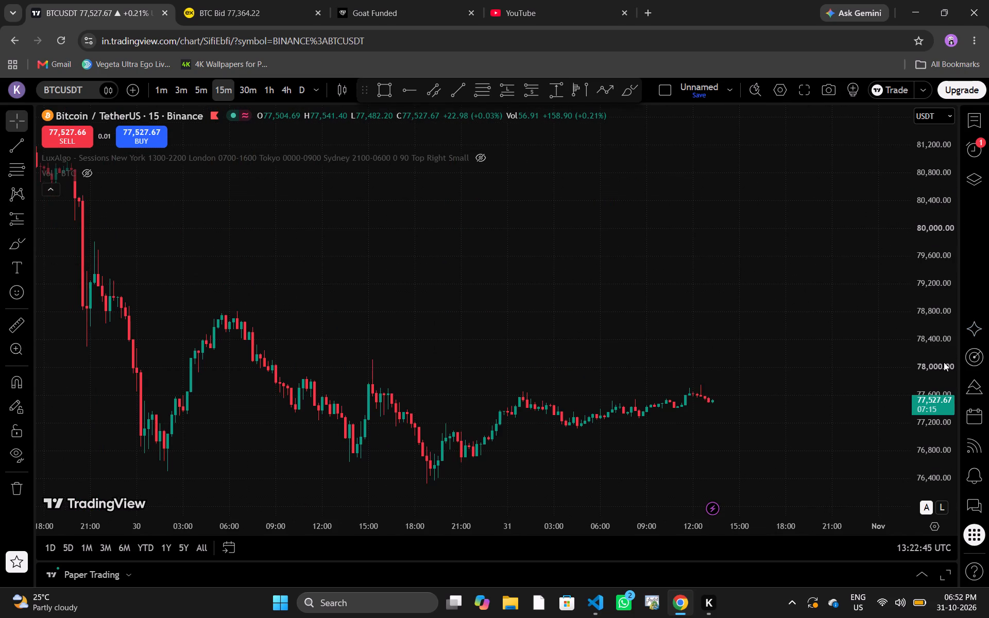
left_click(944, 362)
Examine the 31 October price recovery on the 15-minute chart against the preceding decline.
left_click_drag(944, 362, 920, 147)
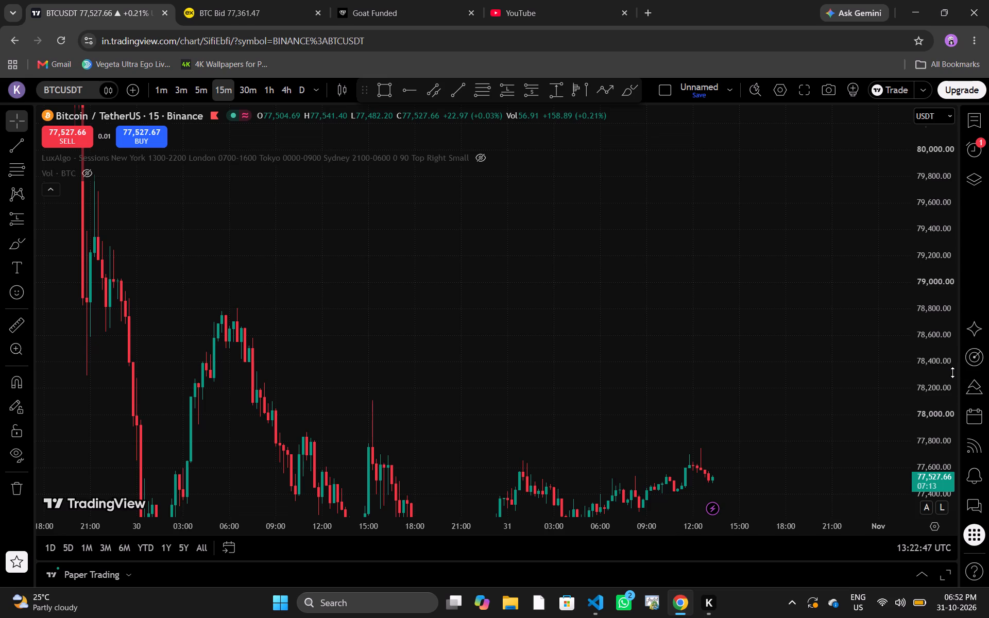
triple_click(952, 372)
double_click(952, 372)
left_click_drag(952, 372, 796, 392)
left_click_drag(796, 392, 738, 190)
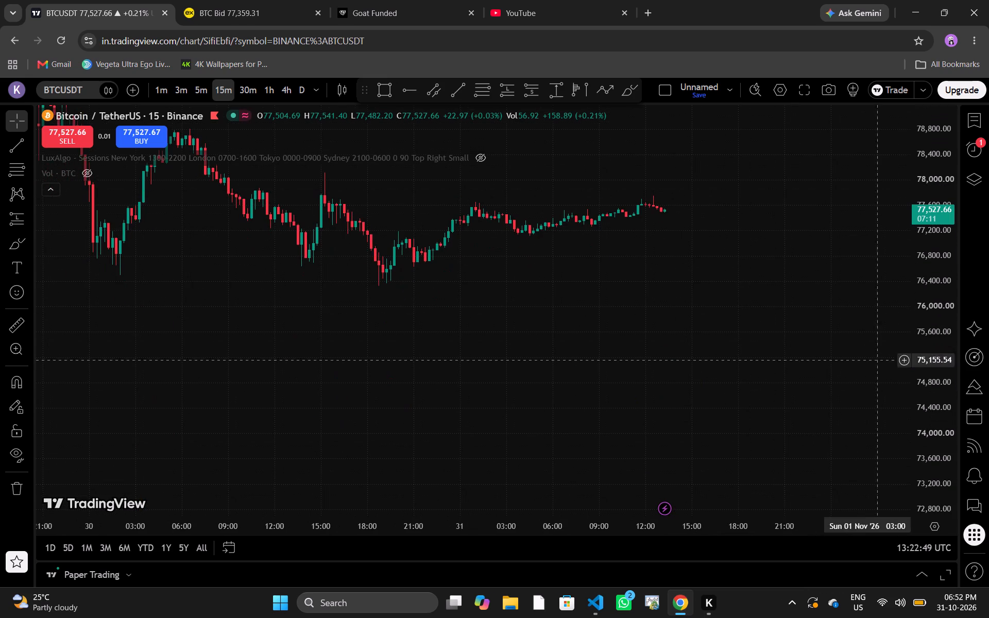
left_click_drag(931, 381, 884, 0)
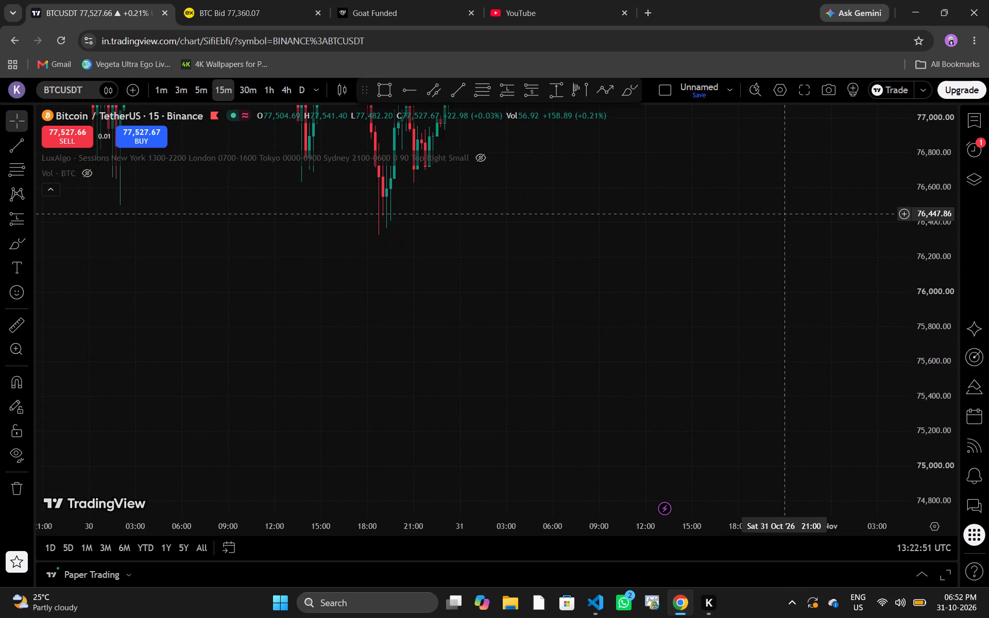
left_click_drag(784, 214, 757, 543)
left_click_drag(761, 406, 862, 351)
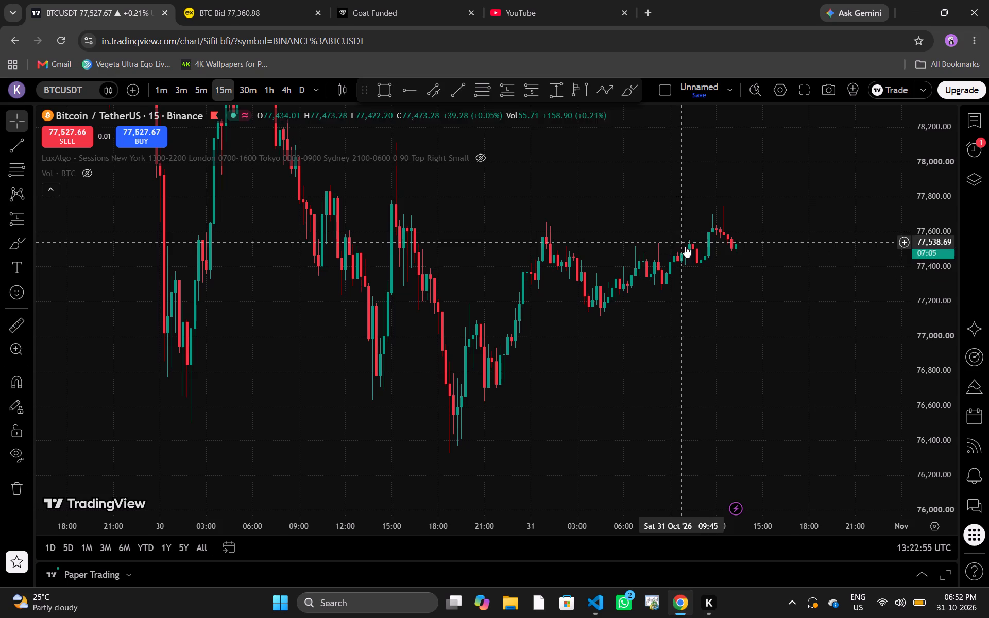
left_click_drag(776, 233, 772, 333)
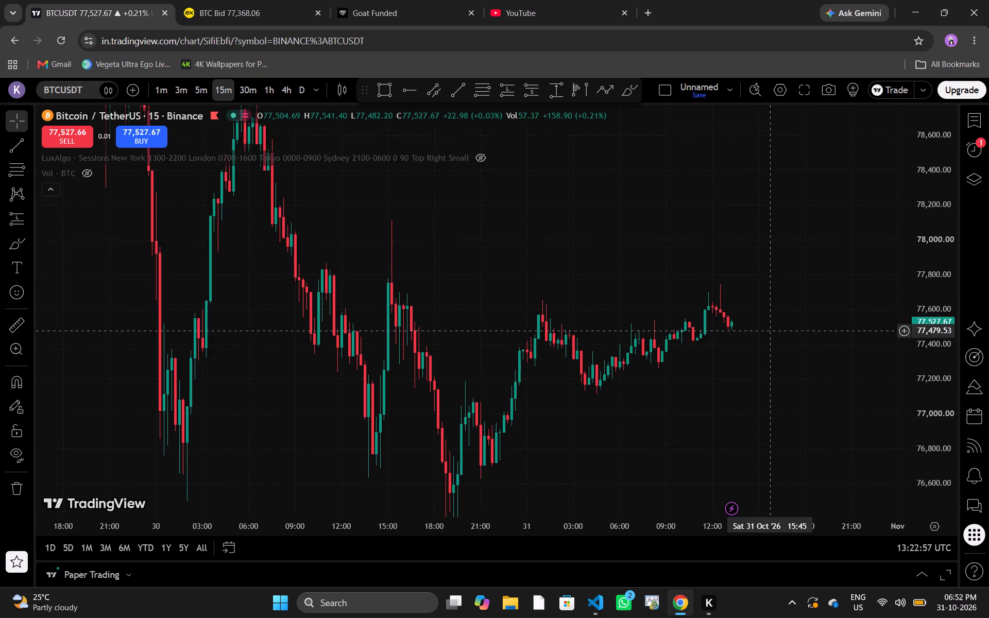
left_click_drag(772, 333, 762, 313)
left_click_drag(663, 399, 645, 435)
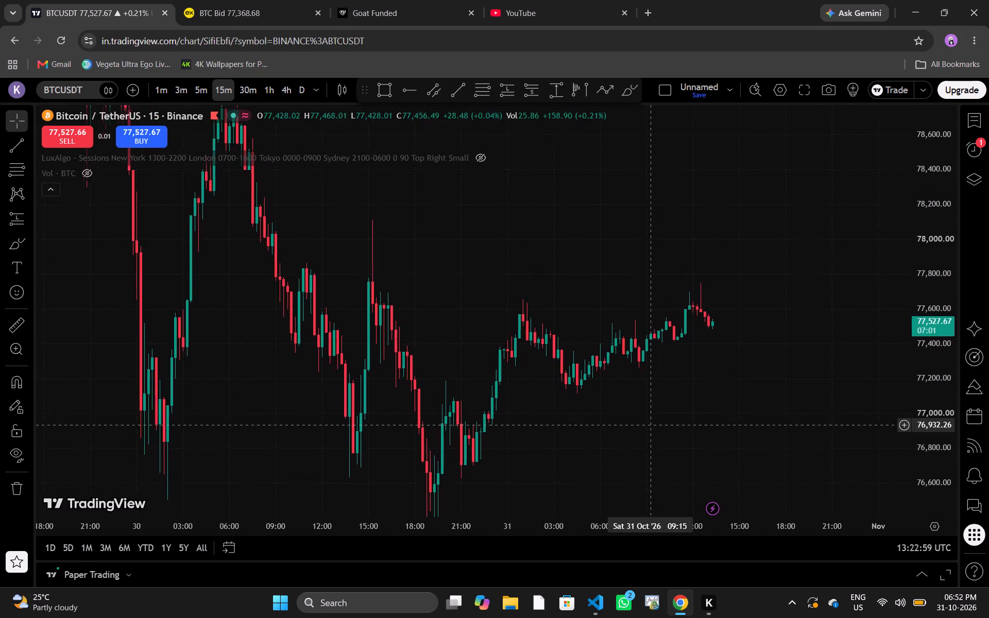
left_click_drag(645, 435, 660, 405)
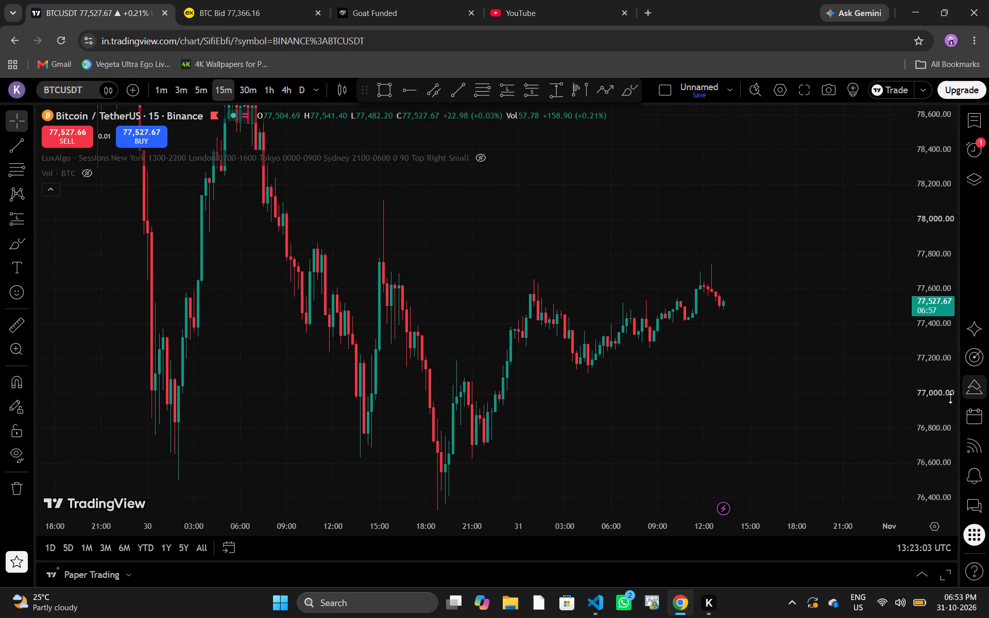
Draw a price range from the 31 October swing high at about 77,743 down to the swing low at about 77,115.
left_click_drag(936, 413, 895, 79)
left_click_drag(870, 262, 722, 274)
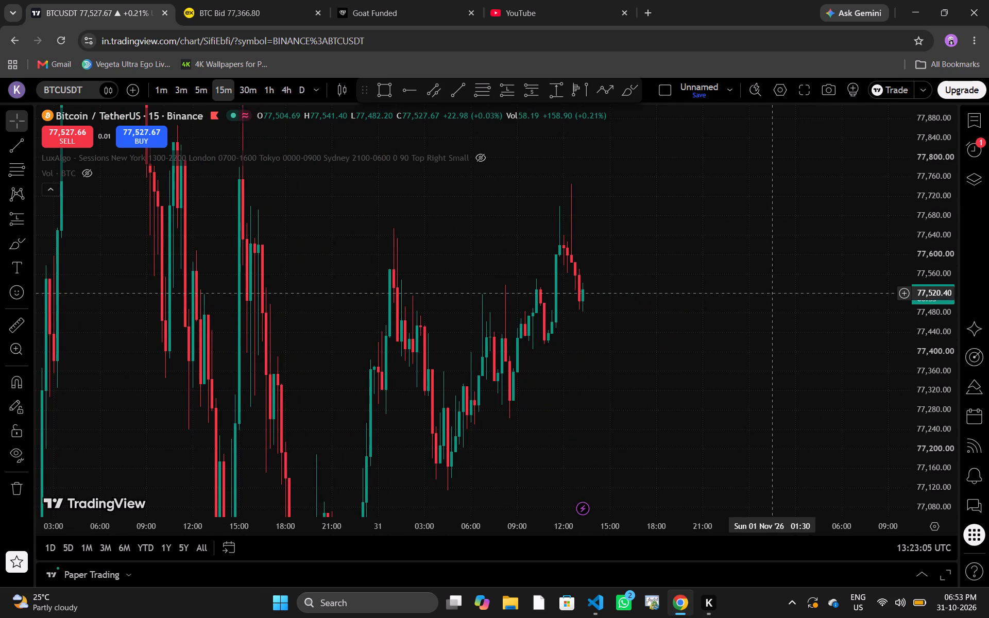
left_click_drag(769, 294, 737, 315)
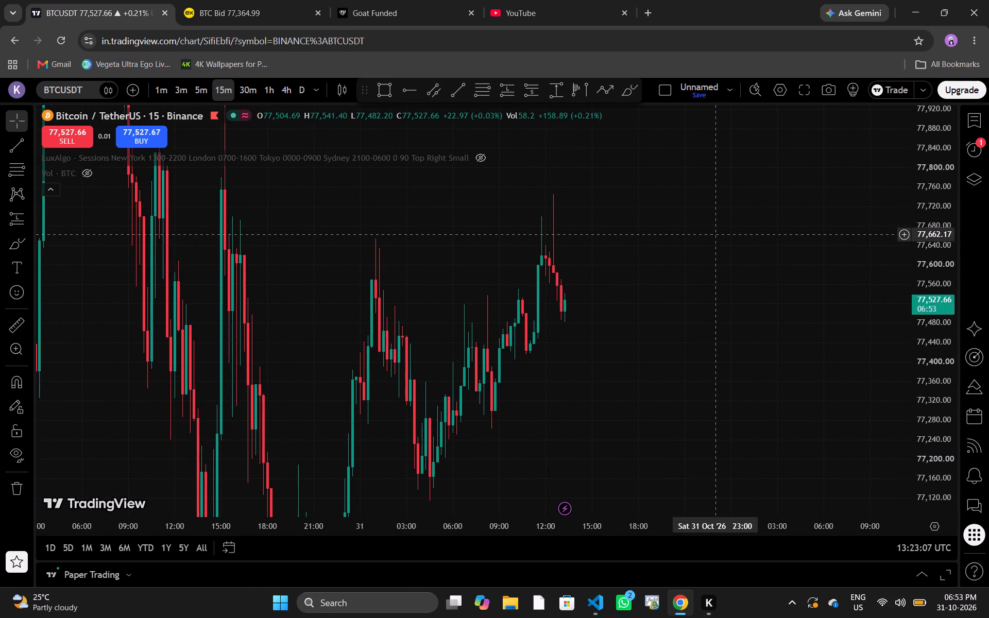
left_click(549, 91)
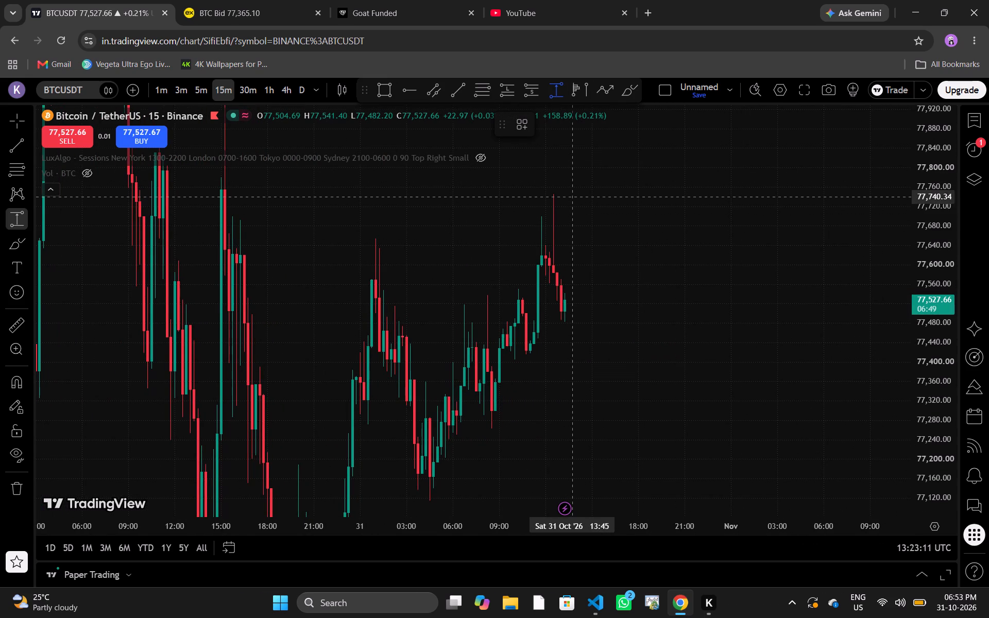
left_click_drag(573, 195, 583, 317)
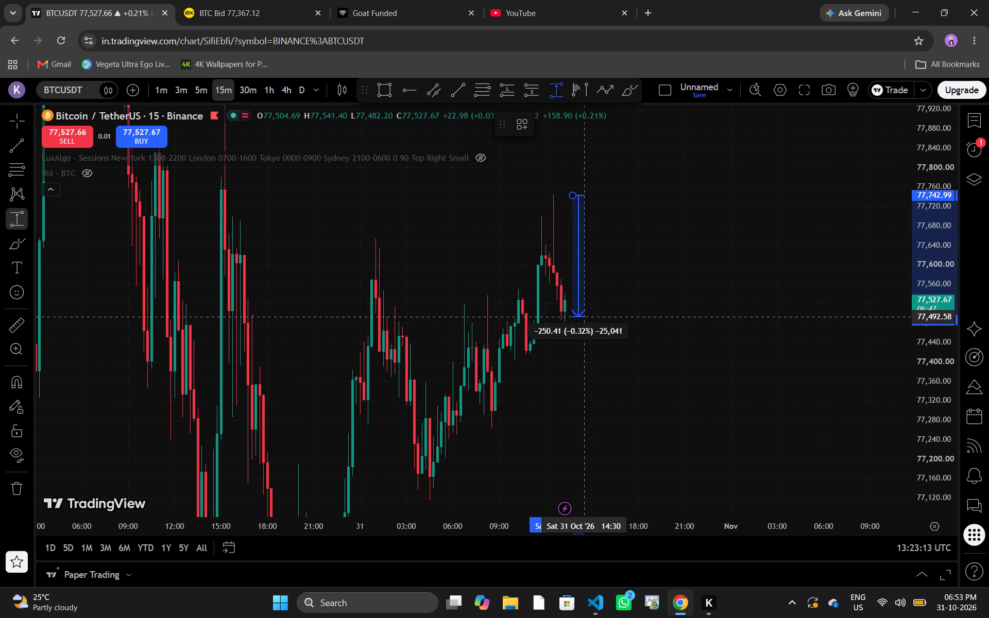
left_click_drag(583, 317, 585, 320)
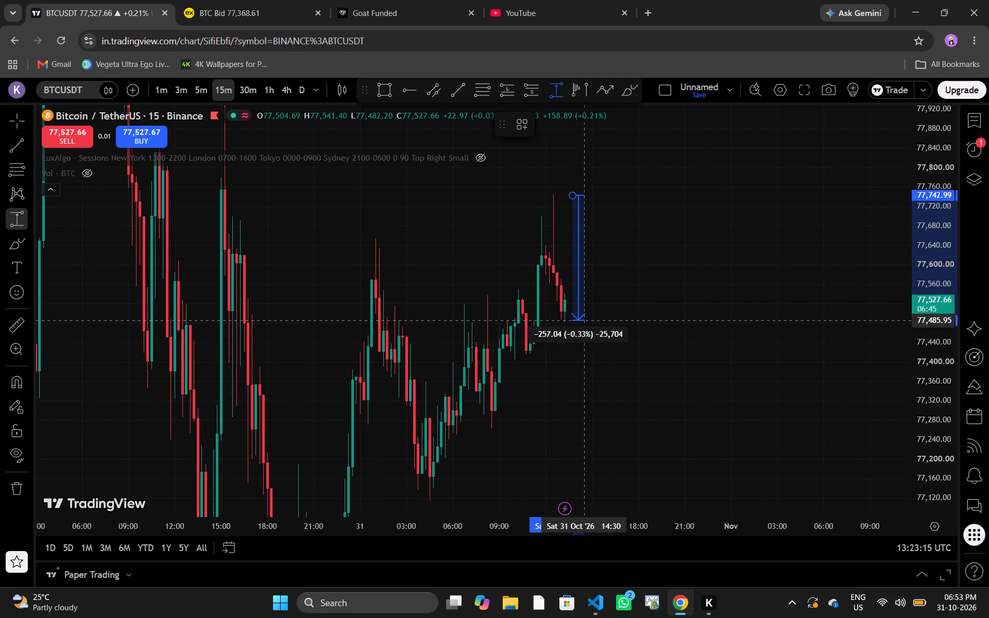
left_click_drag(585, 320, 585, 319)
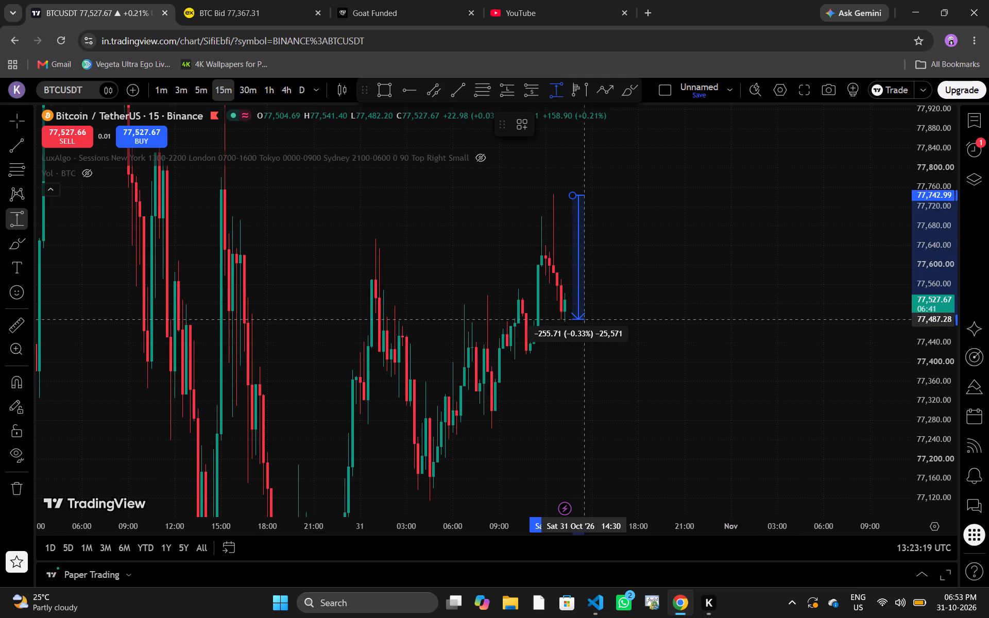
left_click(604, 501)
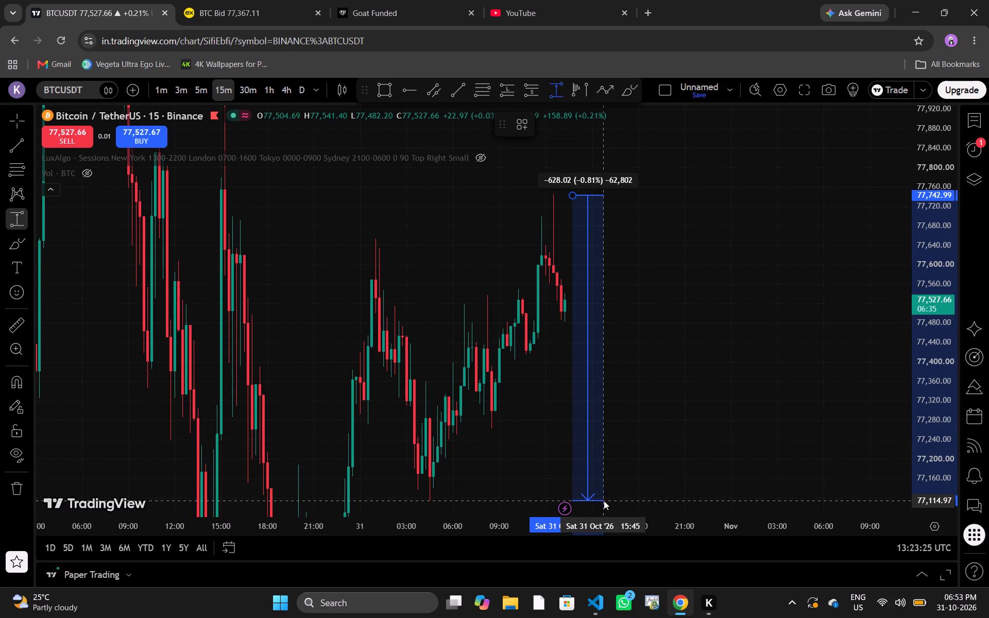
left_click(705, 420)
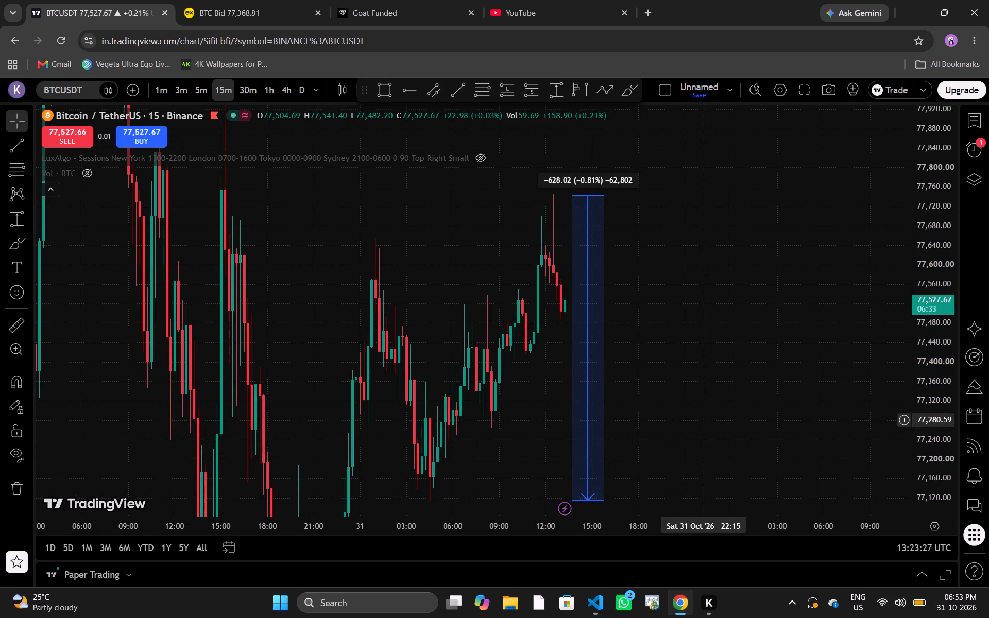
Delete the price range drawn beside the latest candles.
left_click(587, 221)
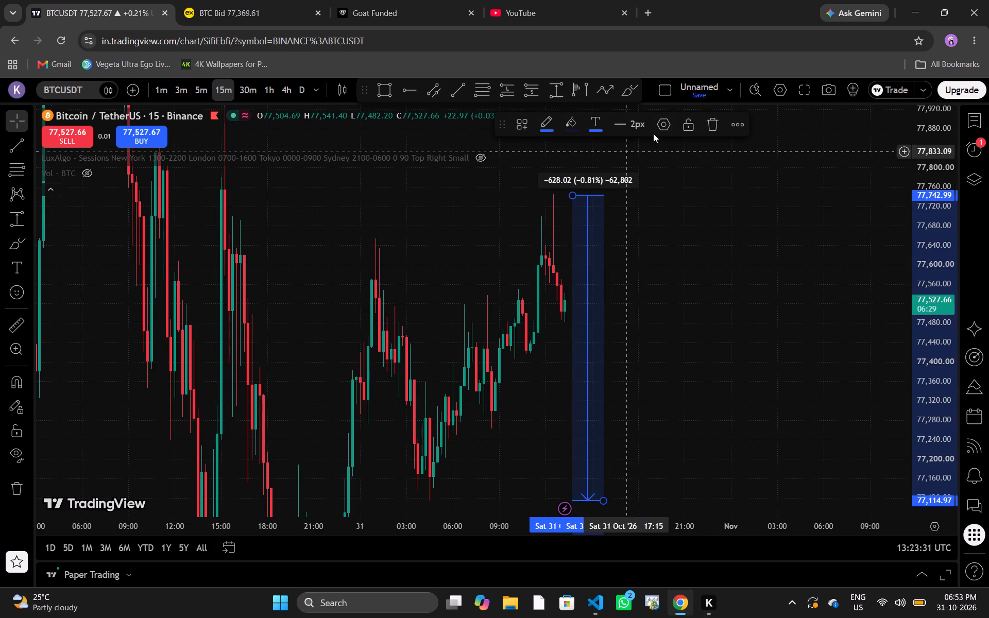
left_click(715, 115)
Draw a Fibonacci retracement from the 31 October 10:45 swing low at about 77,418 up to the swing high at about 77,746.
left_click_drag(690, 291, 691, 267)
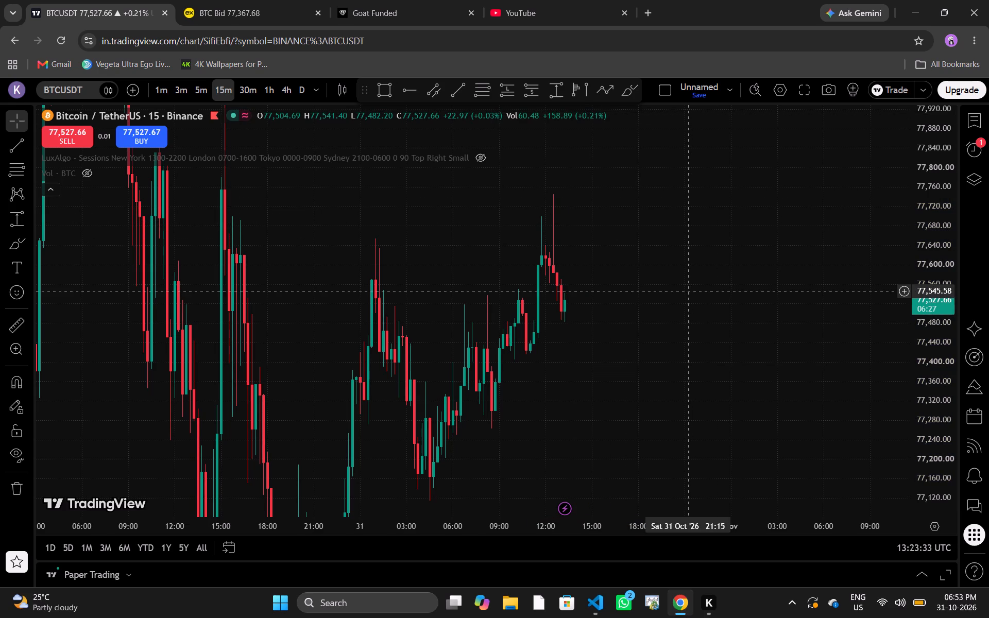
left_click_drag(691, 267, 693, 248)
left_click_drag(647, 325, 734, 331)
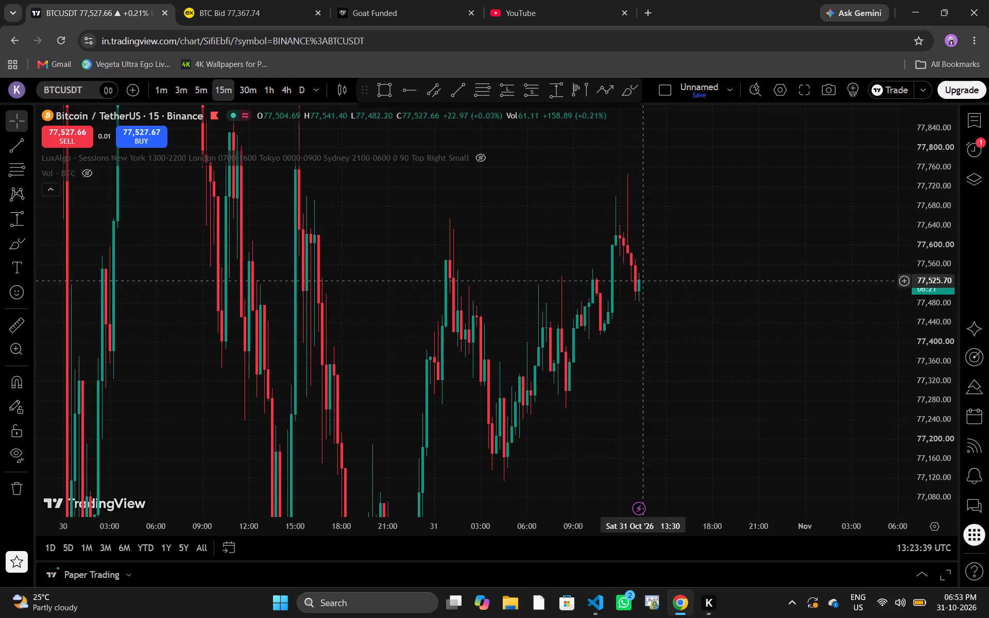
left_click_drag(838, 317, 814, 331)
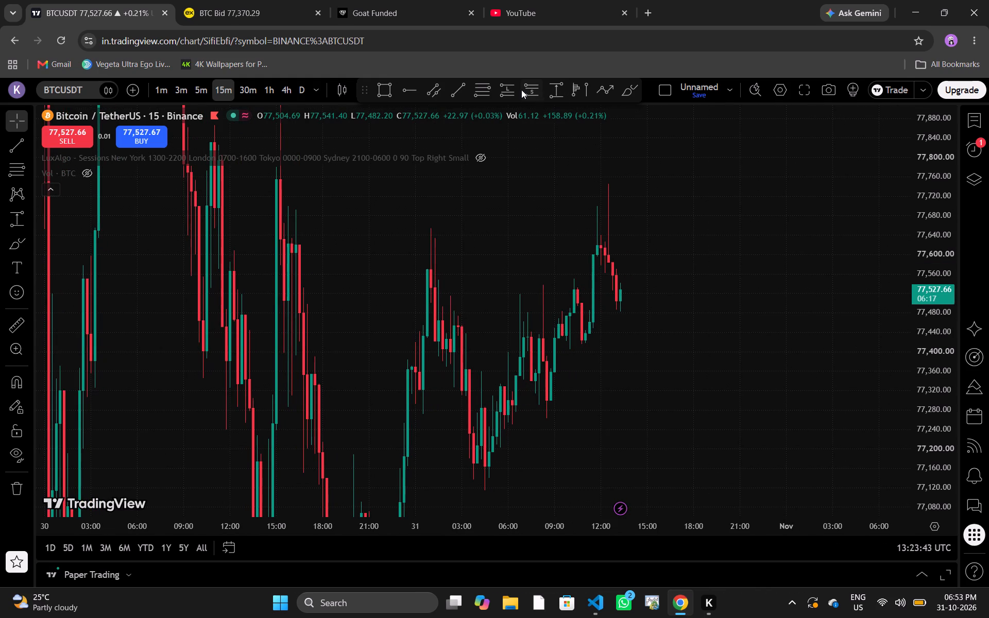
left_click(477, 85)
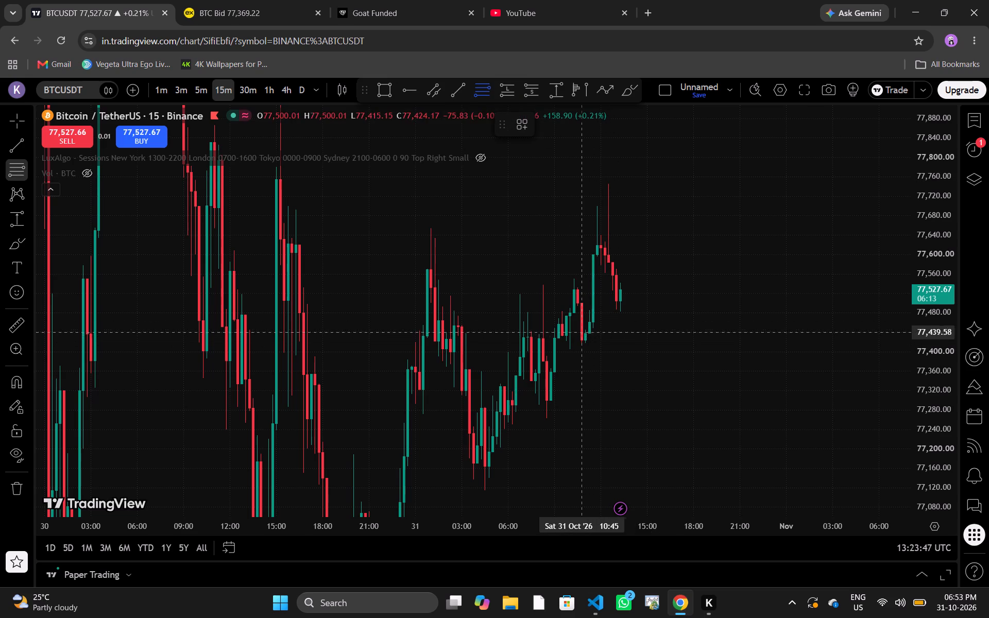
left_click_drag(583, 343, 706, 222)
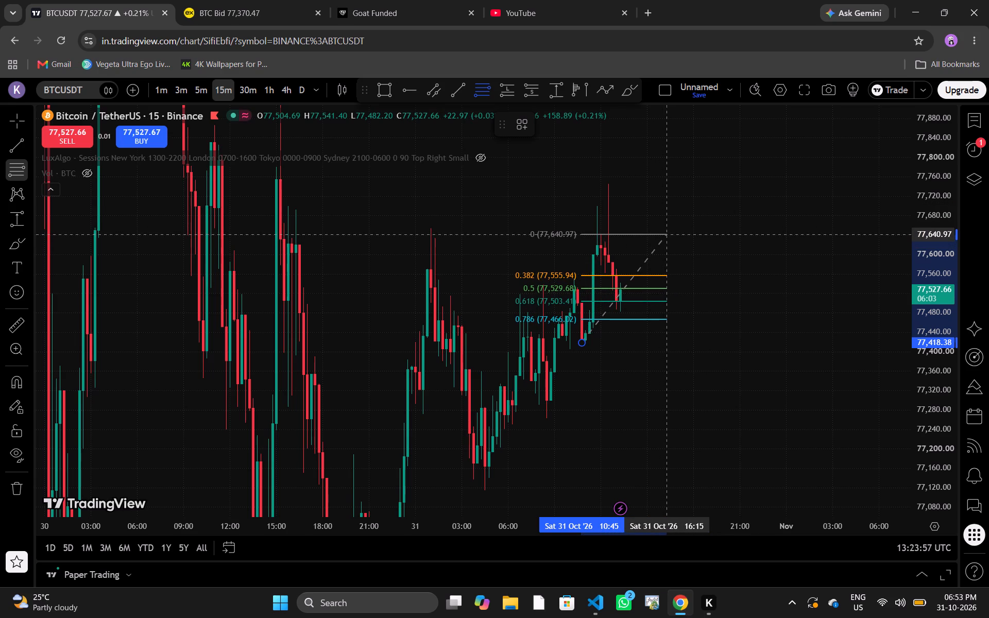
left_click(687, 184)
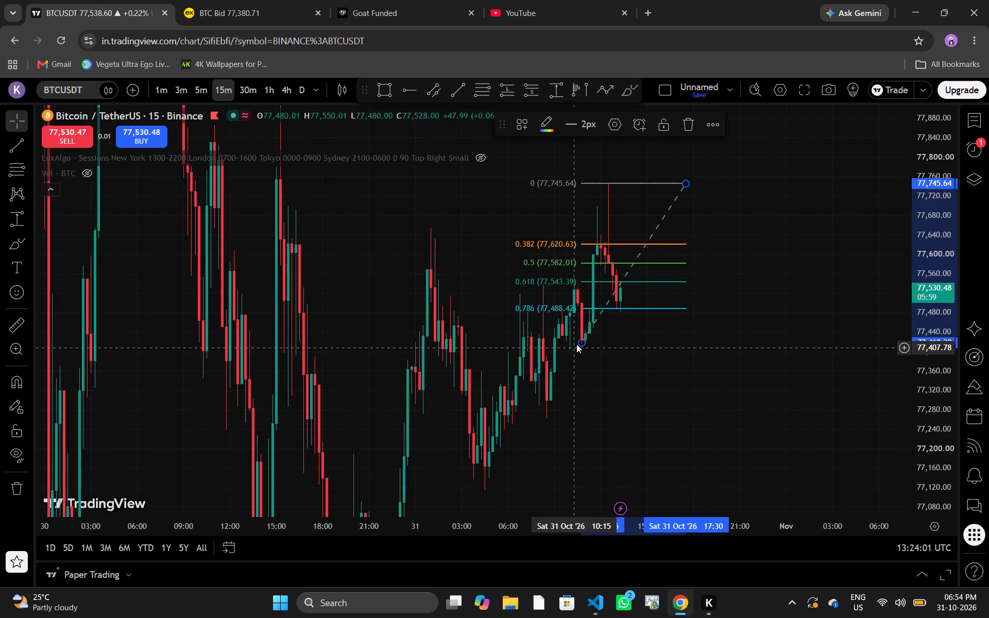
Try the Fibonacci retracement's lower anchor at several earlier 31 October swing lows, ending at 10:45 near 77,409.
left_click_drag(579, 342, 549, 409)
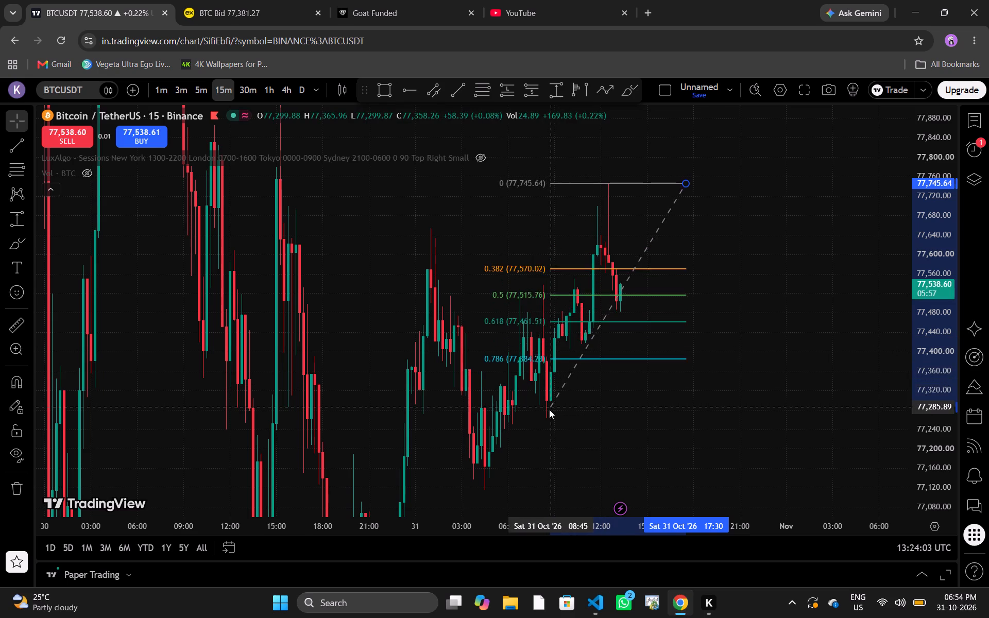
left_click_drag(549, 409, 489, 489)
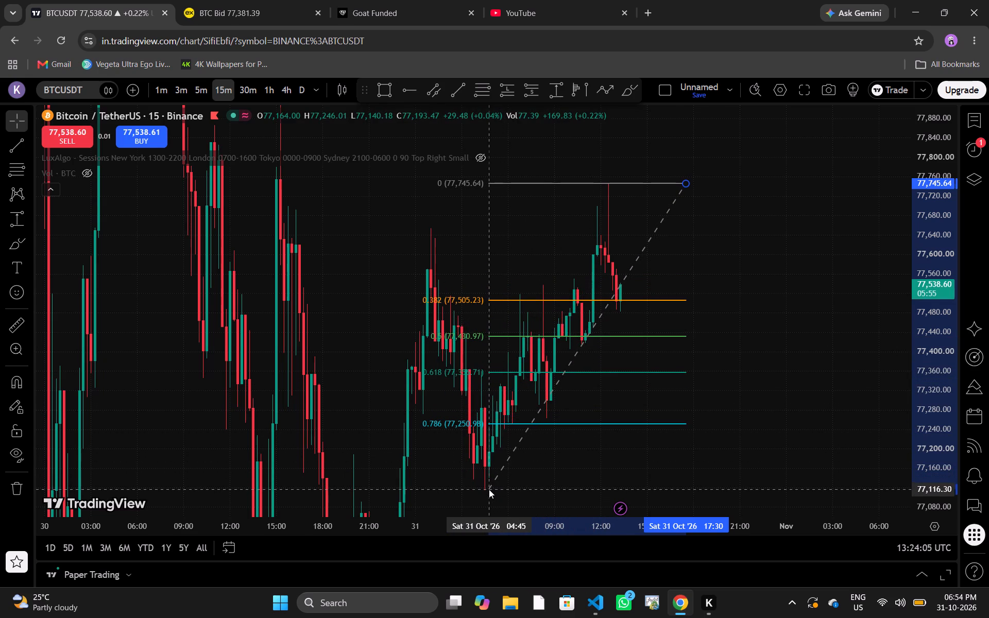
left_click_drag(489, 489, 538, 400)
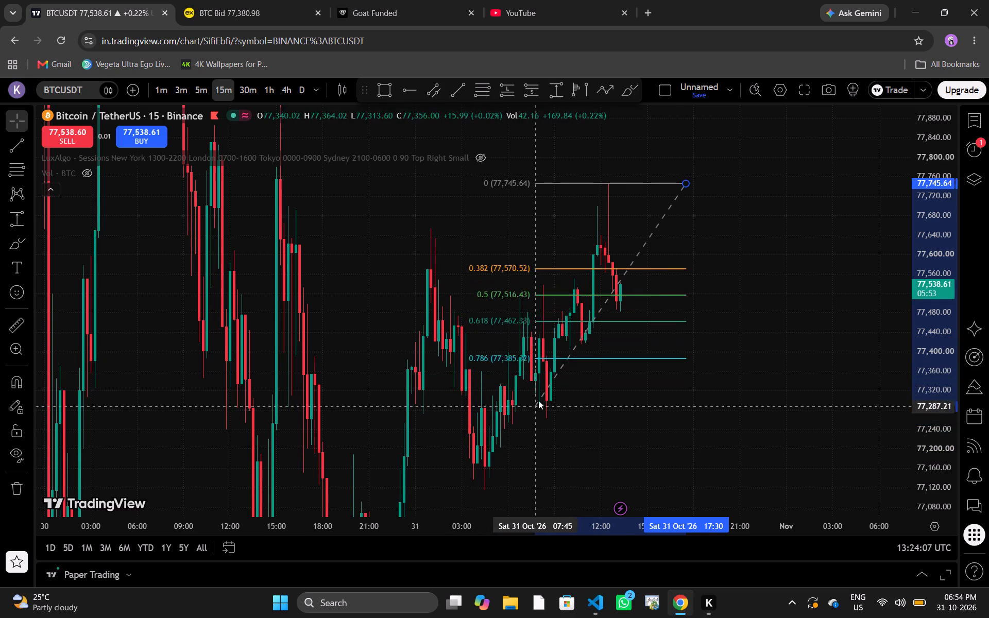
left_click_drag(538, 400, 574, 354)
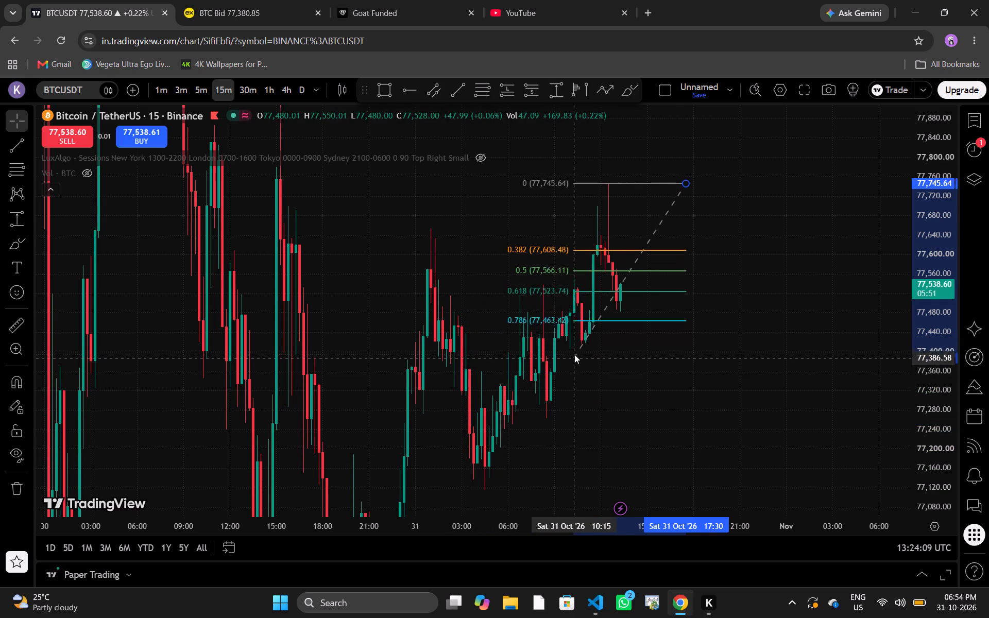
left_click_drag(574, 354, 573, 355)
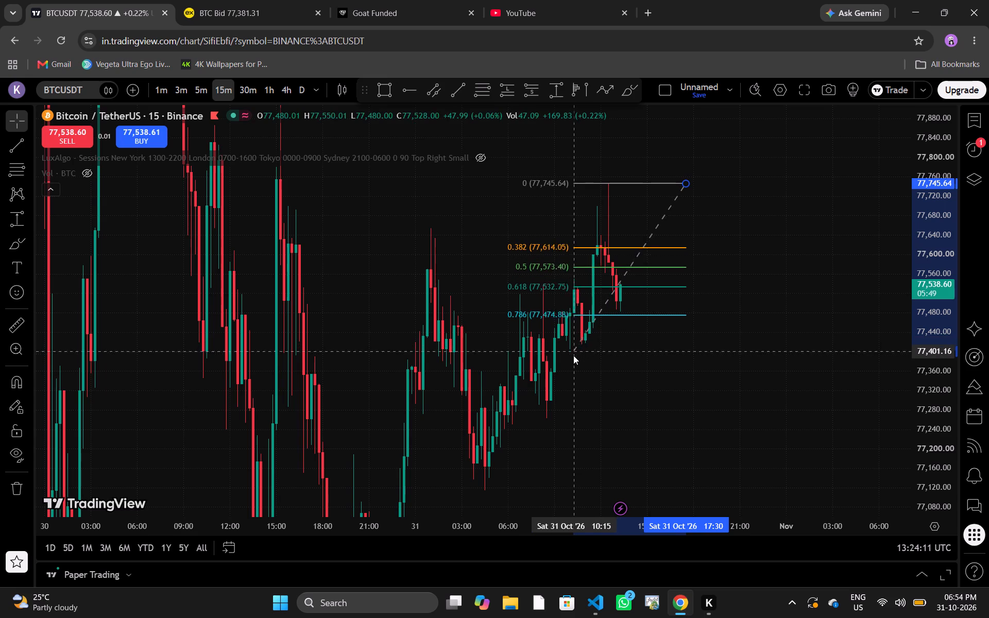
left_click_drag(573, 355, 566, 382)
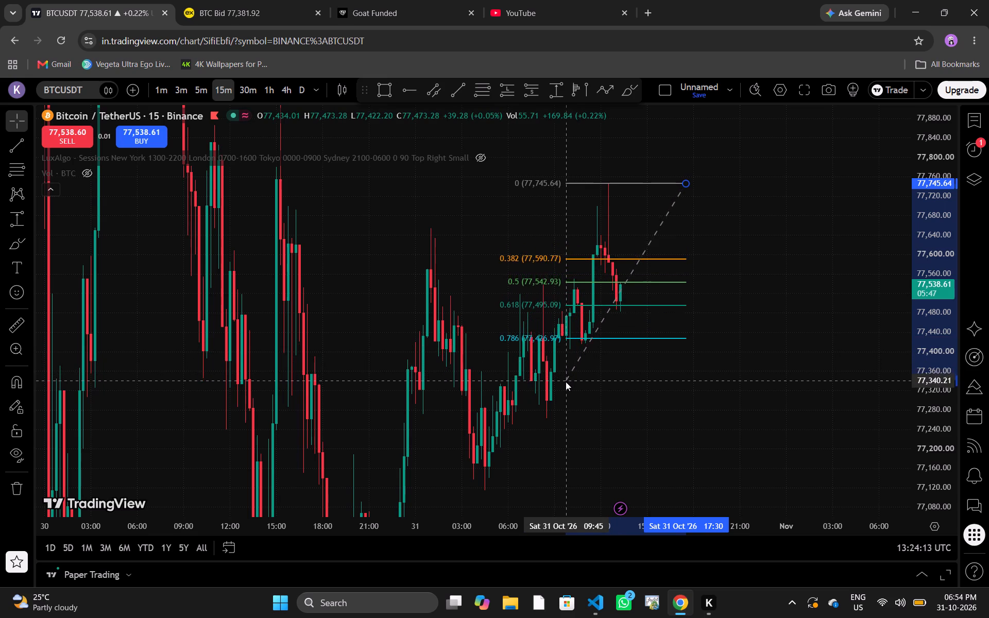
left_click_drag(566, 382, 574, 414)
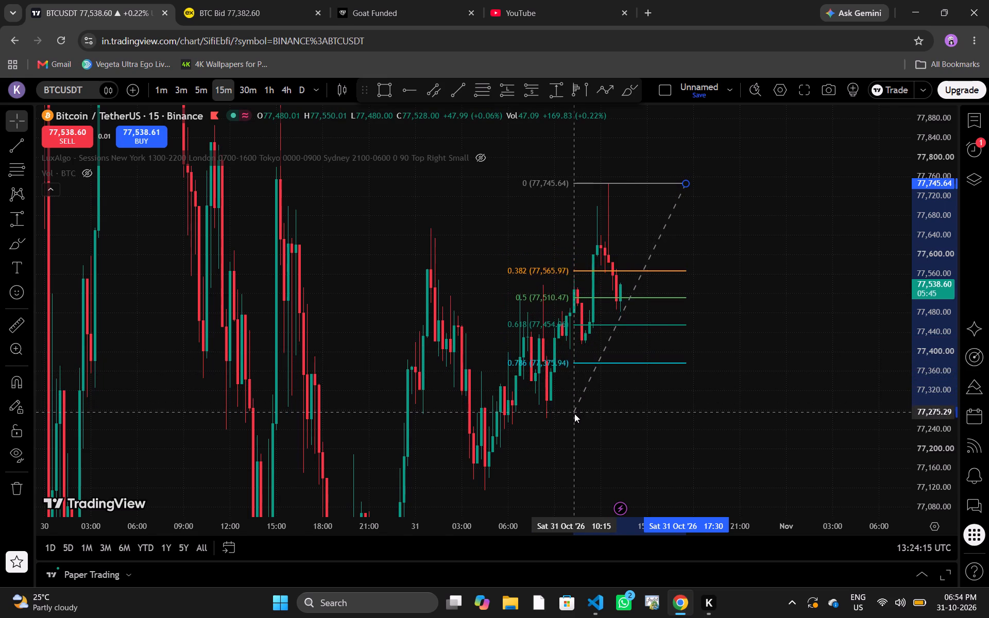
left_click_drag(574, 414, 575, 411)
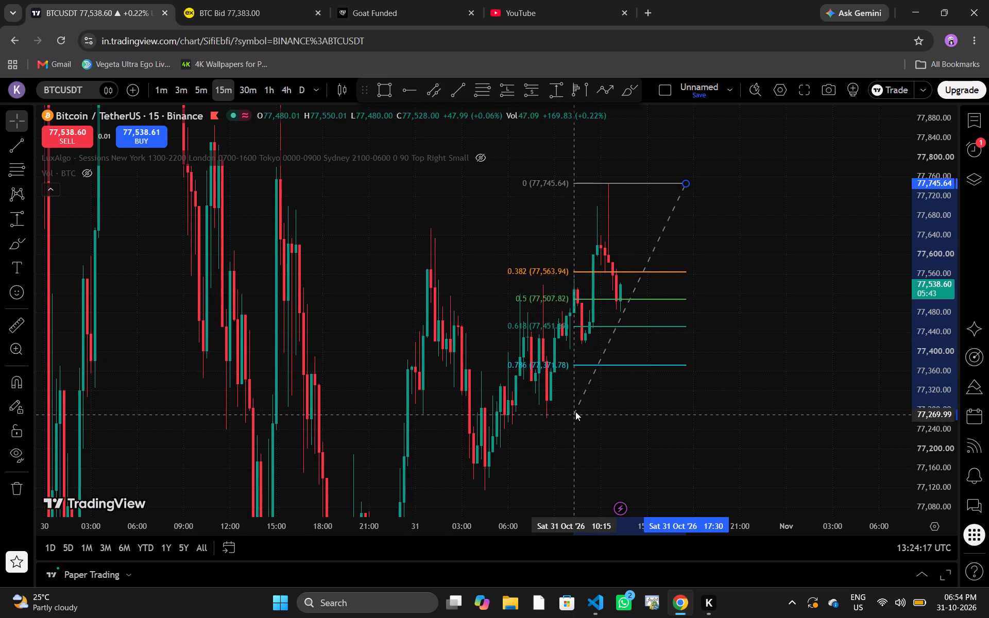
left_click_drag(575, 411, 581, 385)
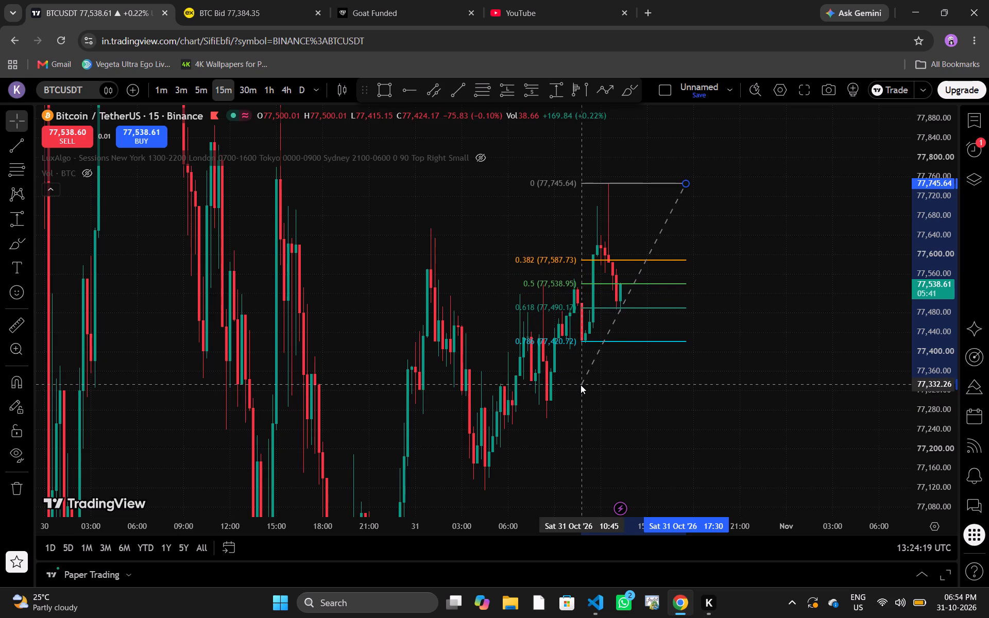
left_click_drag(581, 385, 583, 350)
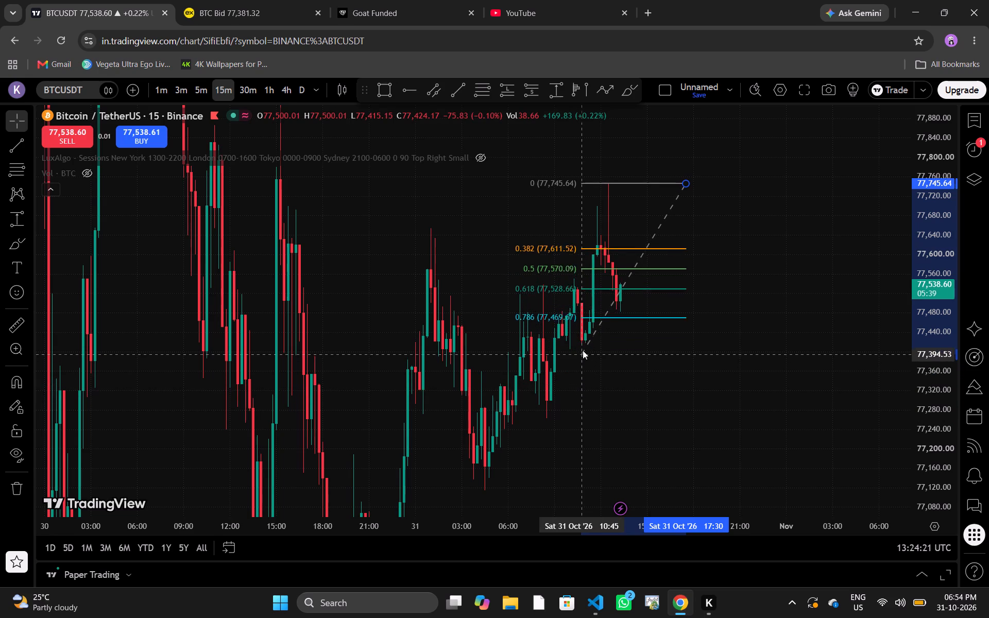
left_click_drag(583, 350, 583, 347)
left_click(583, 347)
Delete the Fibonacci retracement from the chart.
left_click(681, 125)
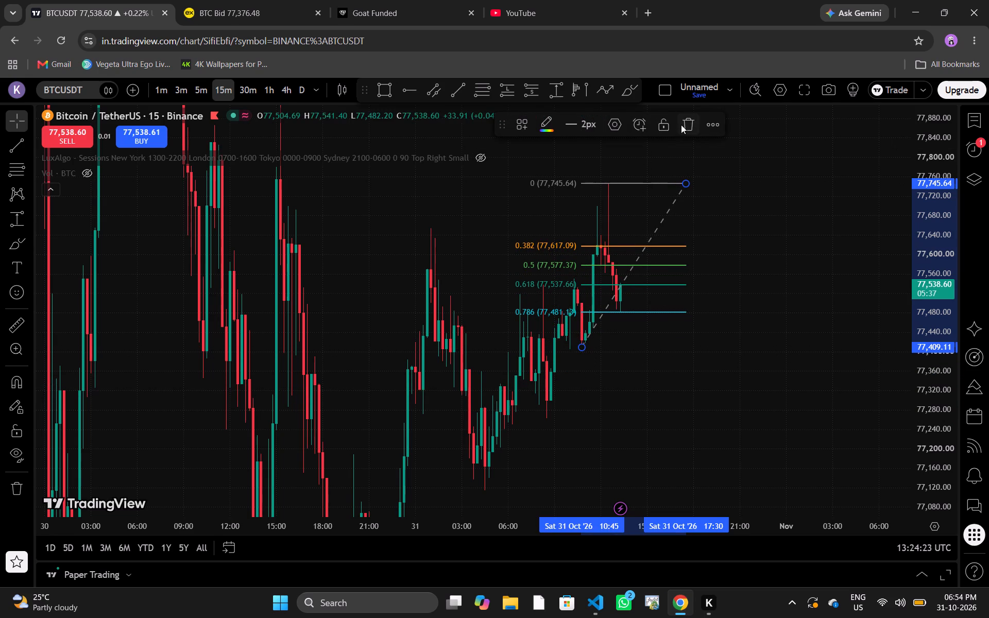
Switch to the Goat Funded account page and look over its trading history, drawdown objectives and trading stats.
left_click(398, 0)
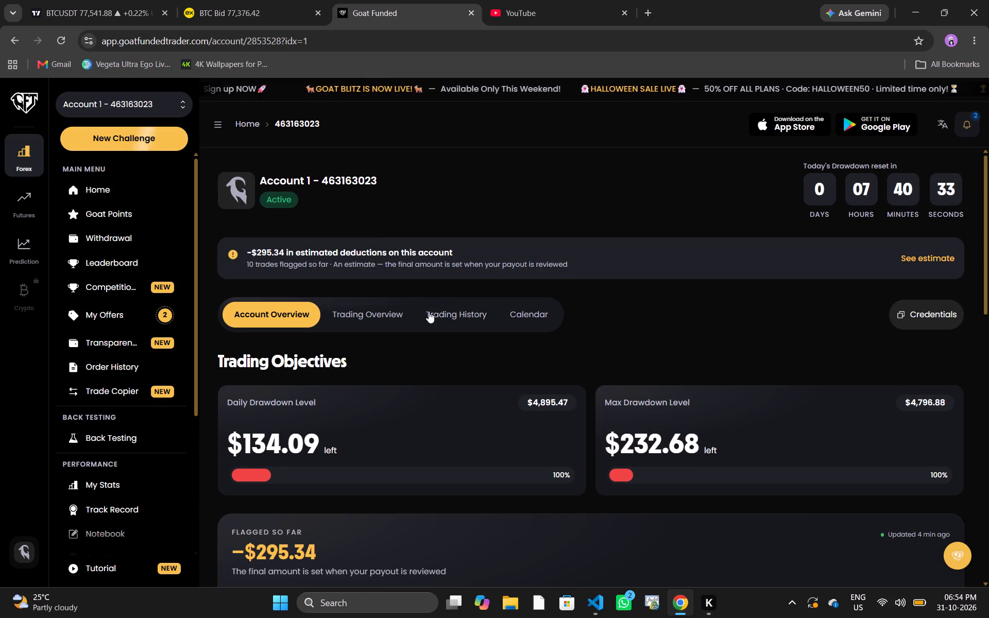
left_click(453, 307)
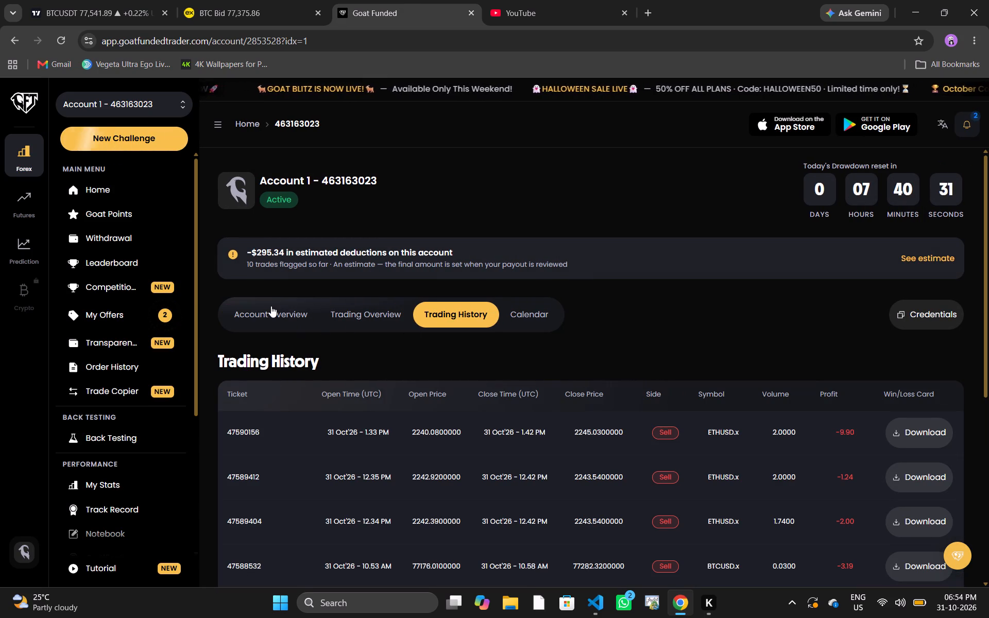
left_click(270, 306)
scroll(377, 414, "down", 6)
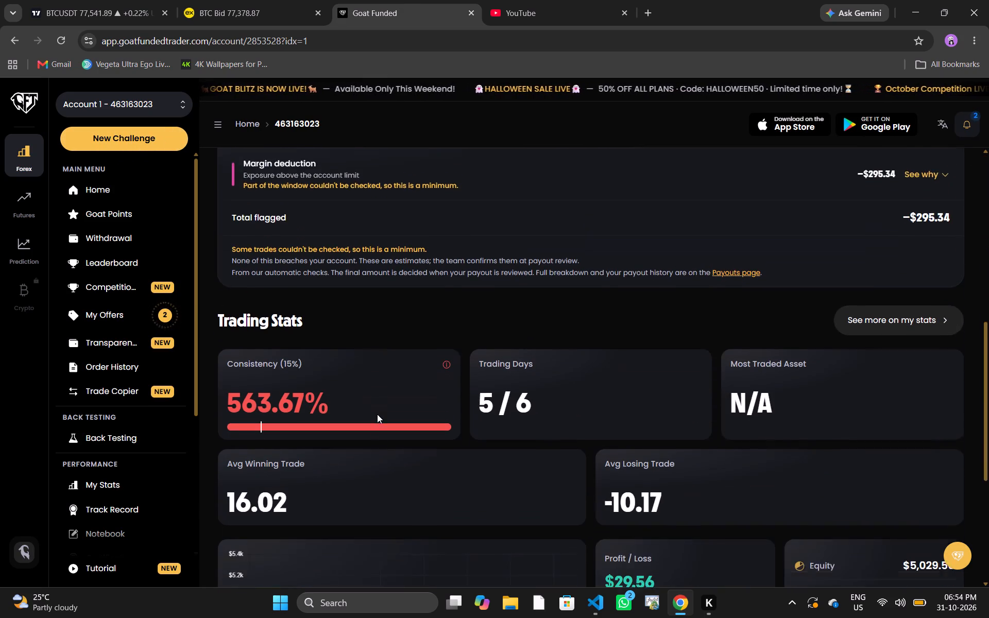
scroll(377, 414, "up", 4)
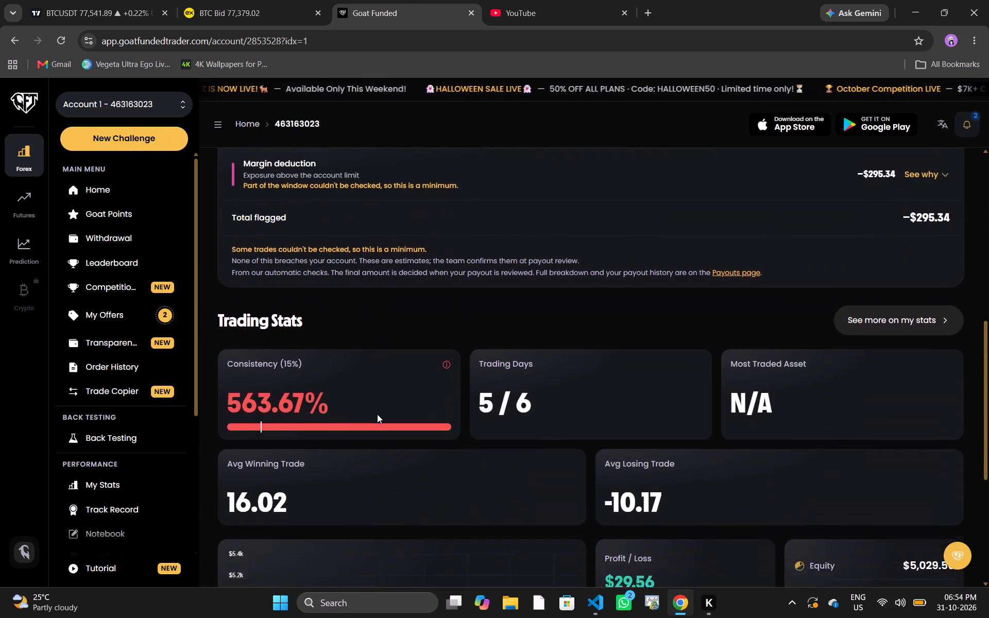
scroll(377, 414, "up", 1)
Examine the funded account's October 2026 calendar of daily trading results.
left_click(521, 240)
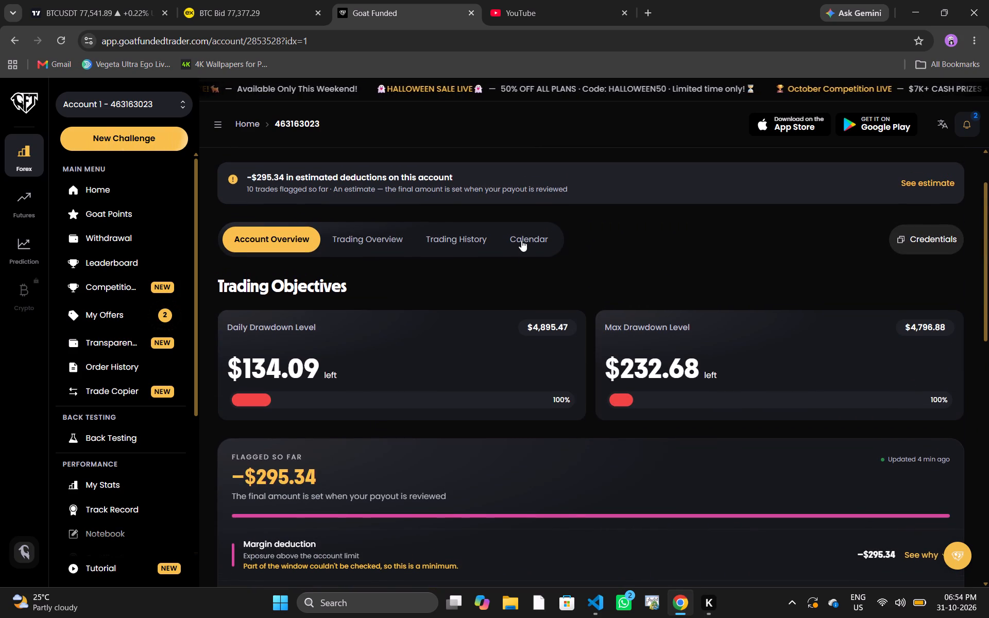
scroll(463, 392, "down", 7)
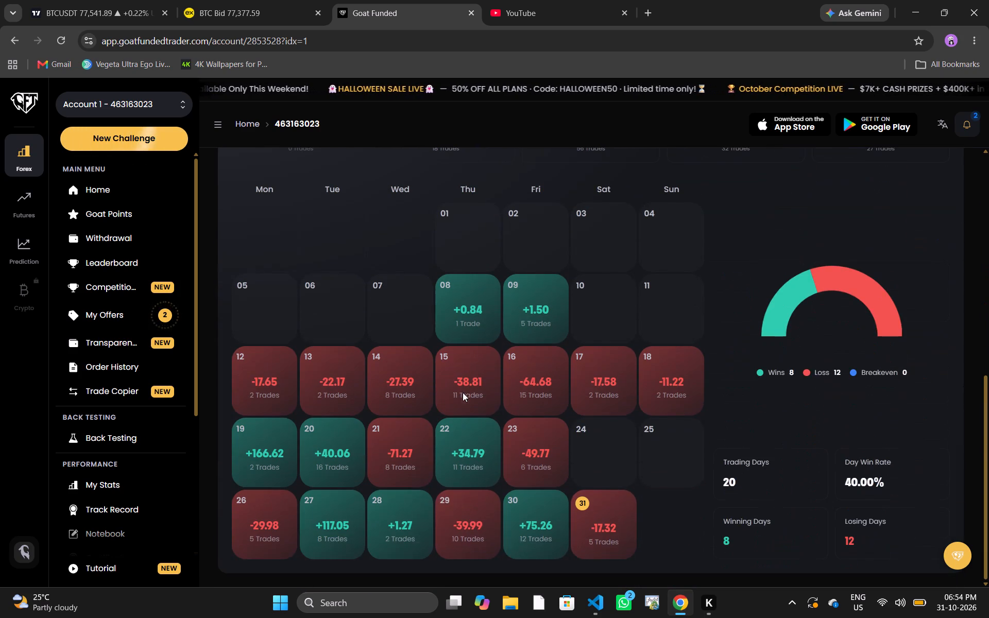
scroll(463, 392, "down", 2)
scroll(463, 392, "up", 5)
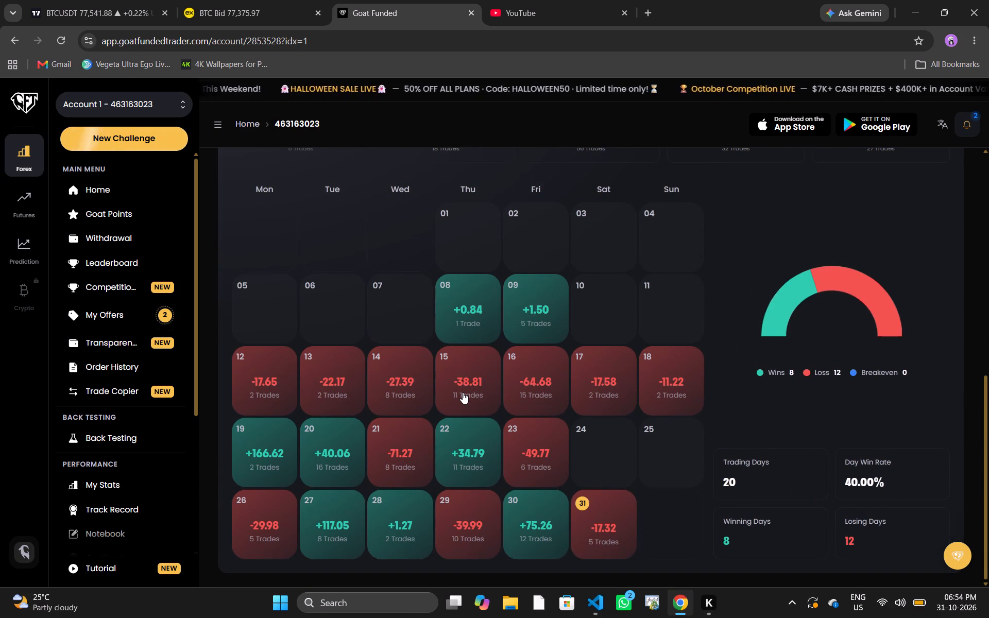
scroll(463, 392, "up", 3)
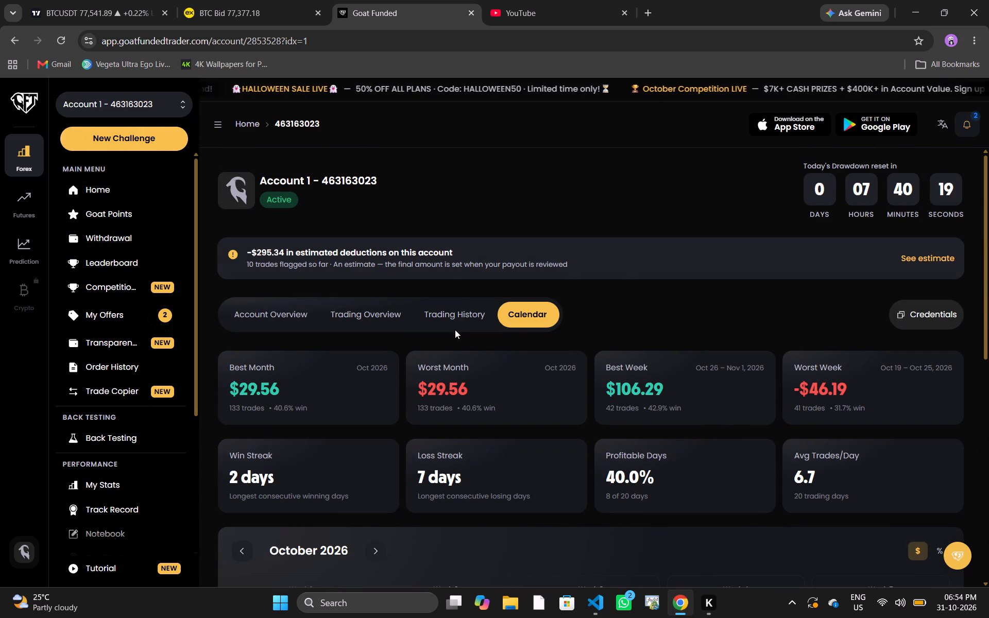
Review the funded account's list of closed trades, and return to the account overview.
left_click(455, 330)
left_click(463, 317)
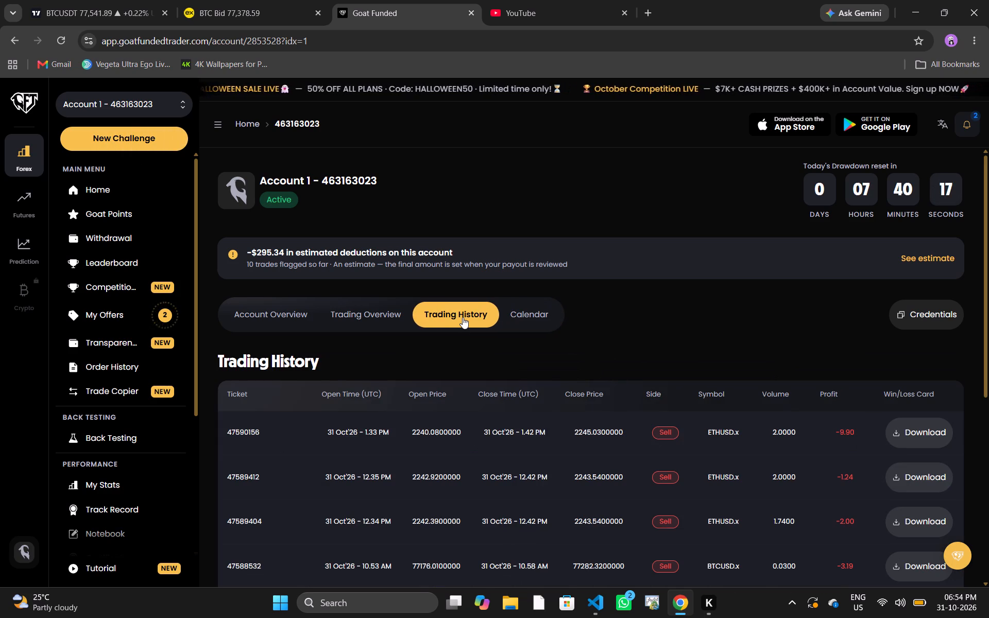
scroll(463, 317, "down", 3)
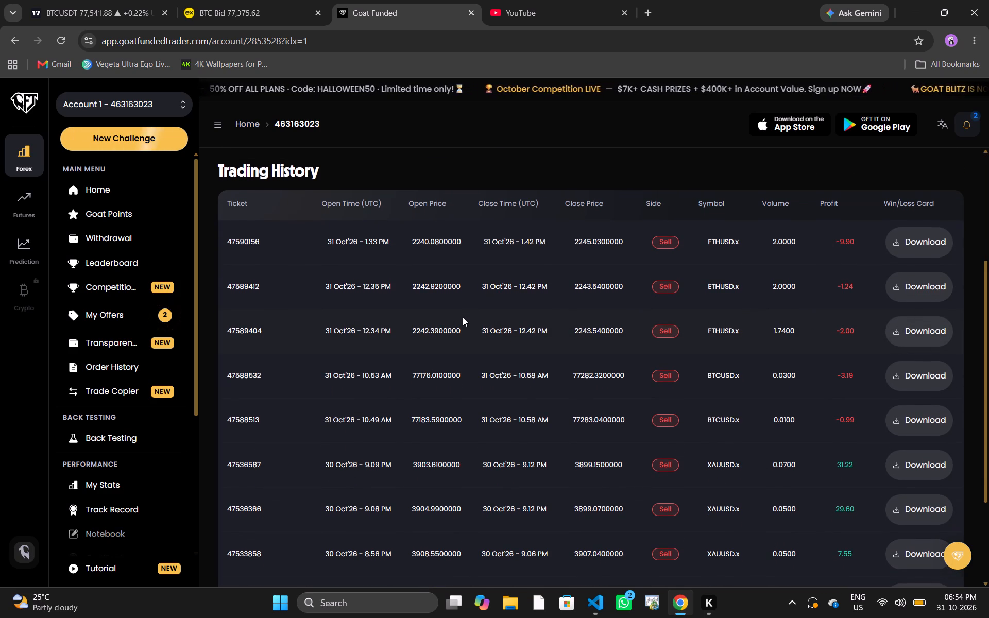
scroll(463, 317, "up", 7)
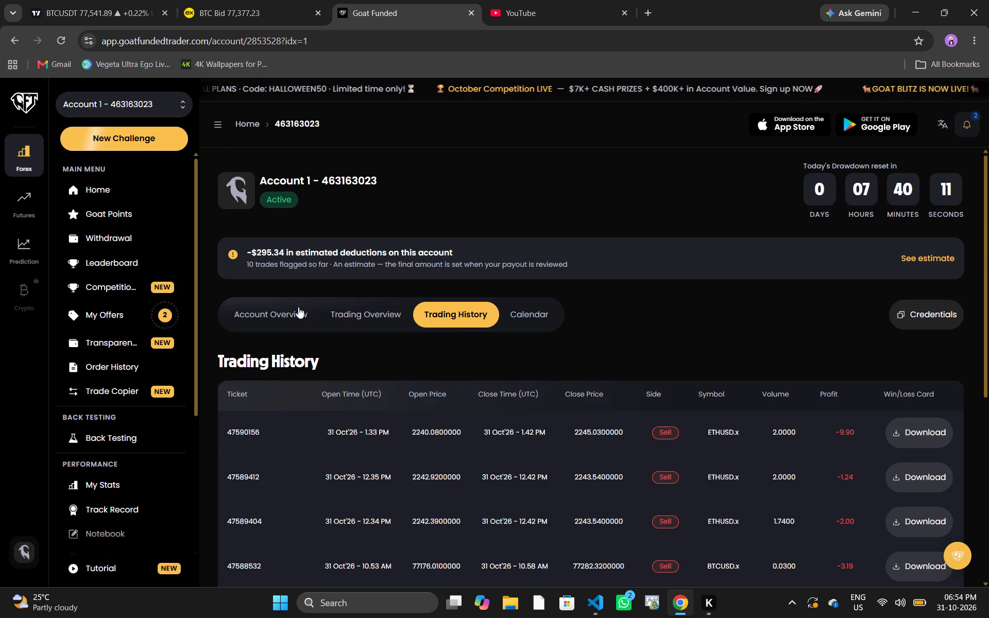
left_click(298, 307)
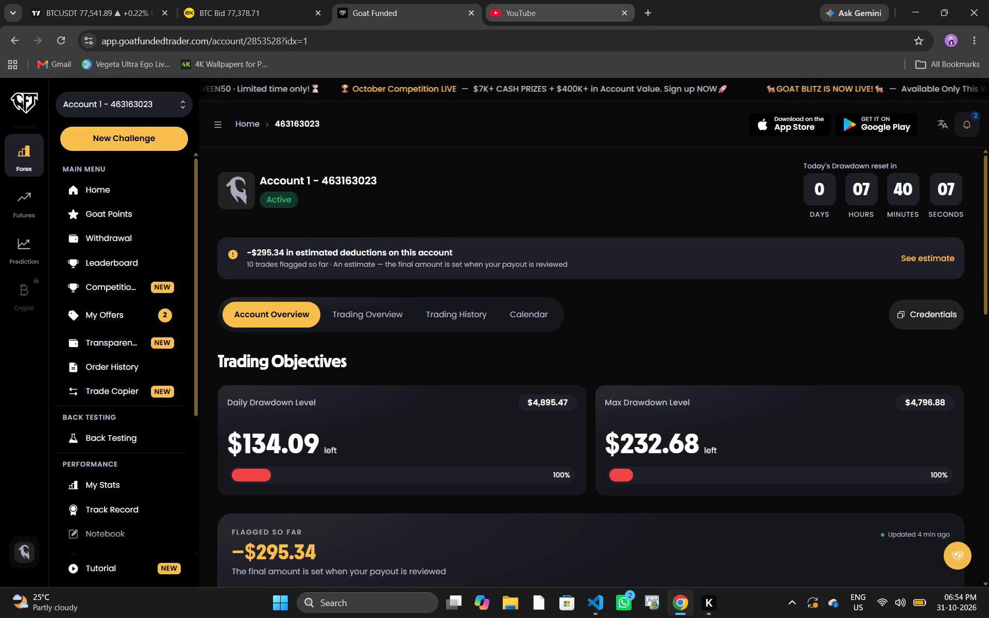
Check the BTC 15-minute chart in Exness web trading, and return to the BTCUSDT chart in TradingView.
left_click(238, 0)
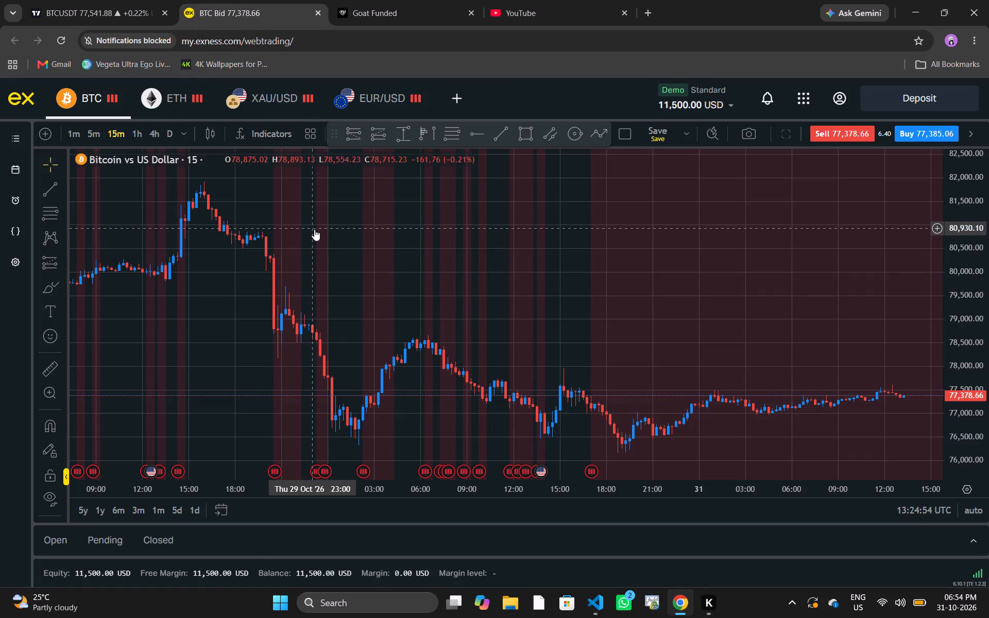
left_click(114, 0)
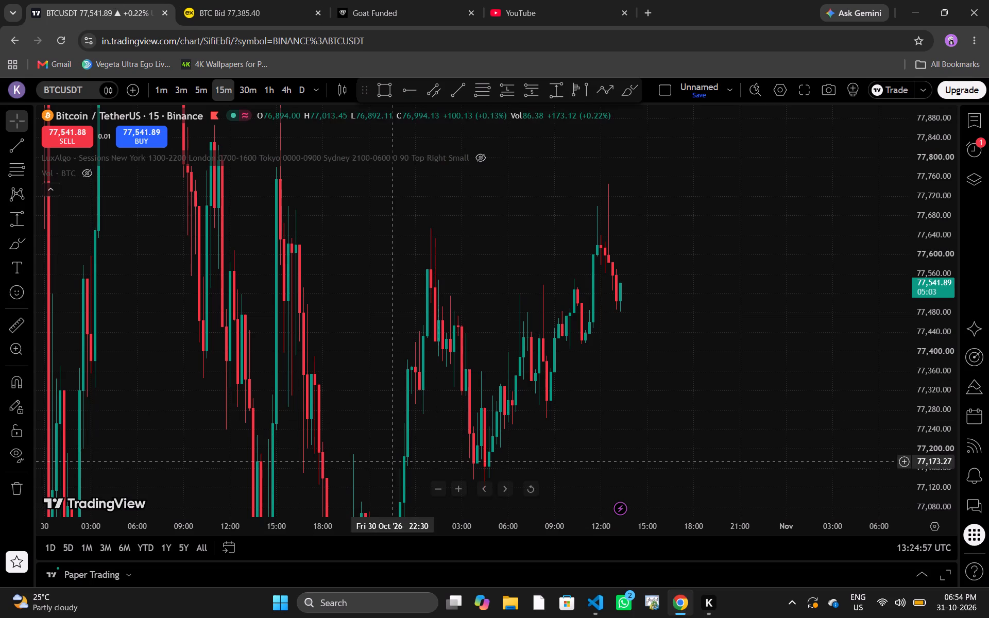
left_click_drag(589, 449, 589, 434)
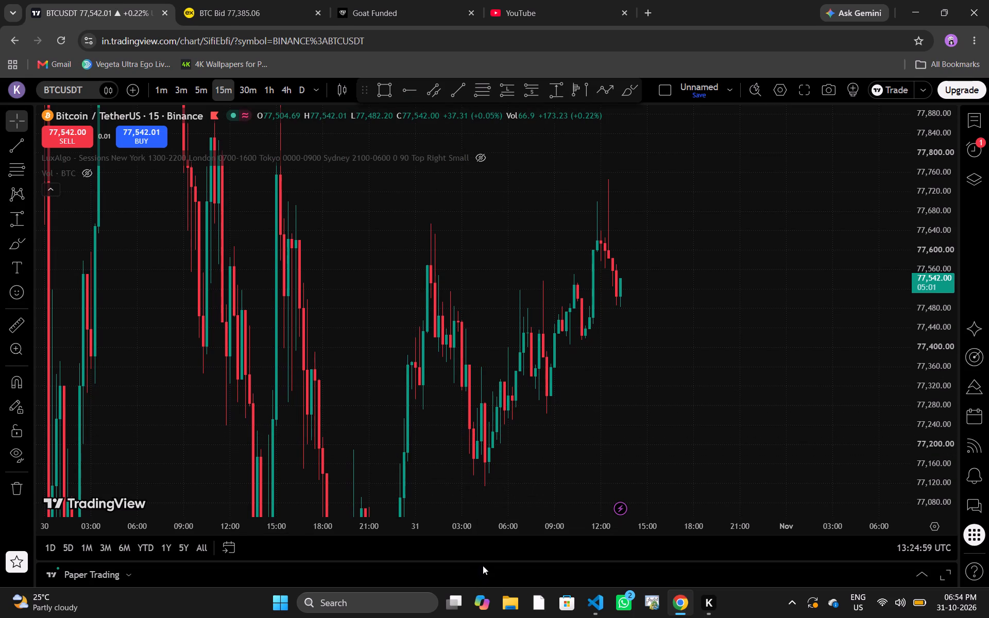
Expand the Paper Trading area to view the account's positions, and collapse it again.
left_click_drag(486, 562, 524, 405)
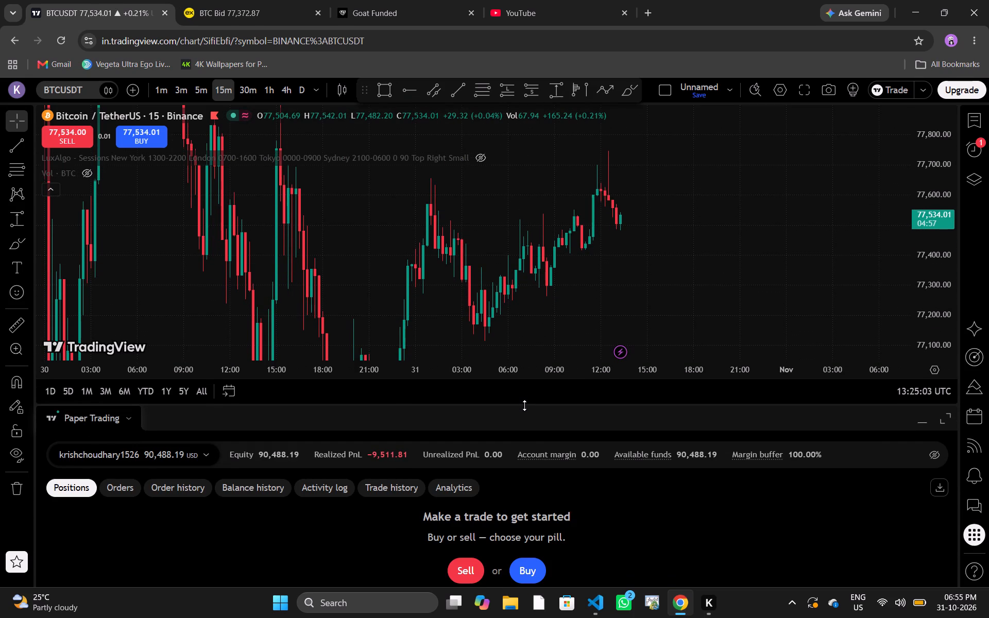
left_click_drag(524, 405, 545, 617)
left_click_drag(662, 382, 662, 399)
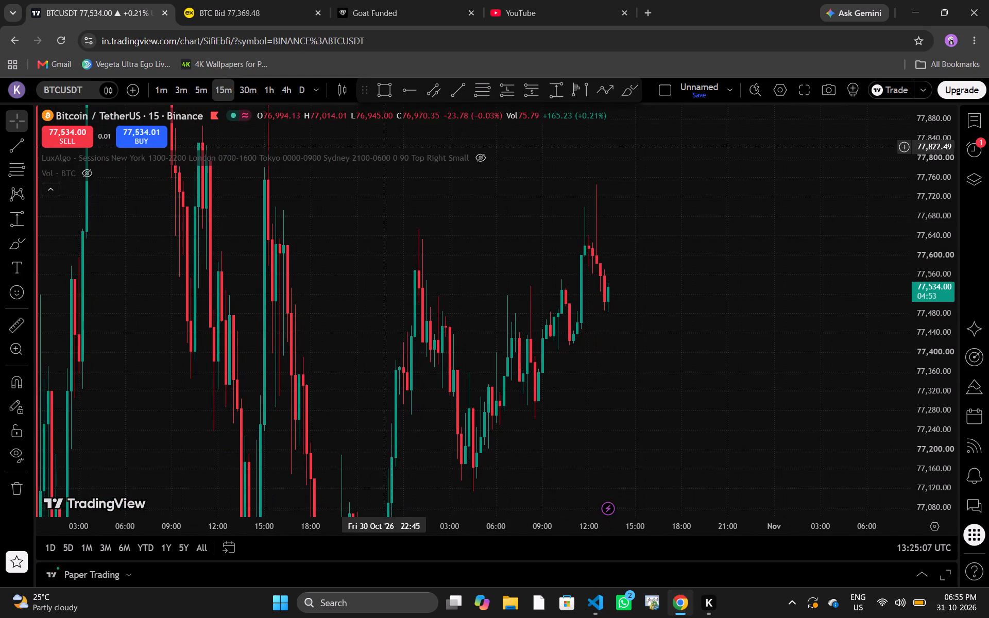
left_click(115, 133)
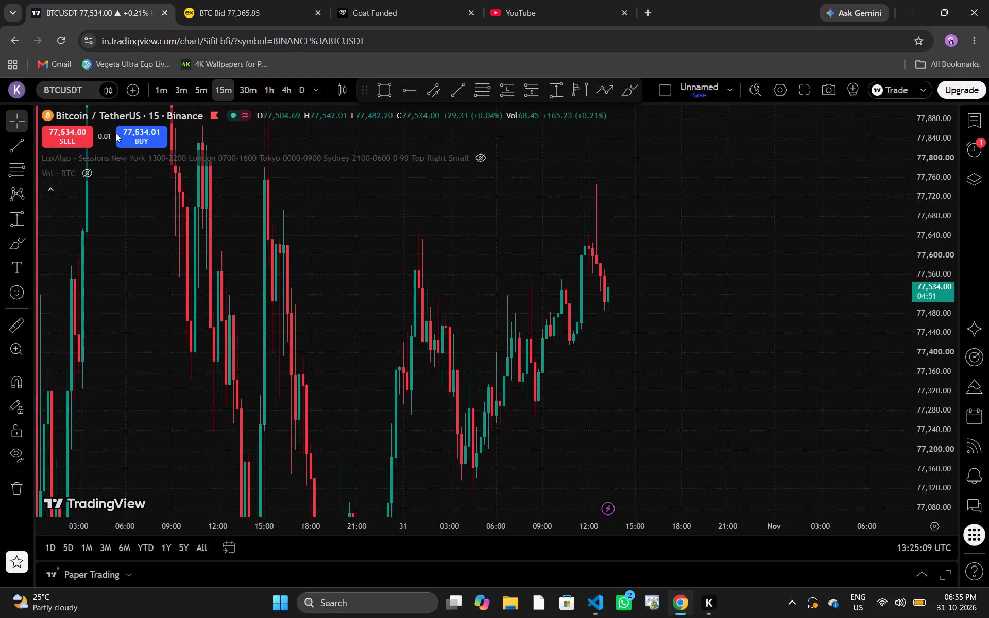
On the 1-hour BTCUSDT chart, buy 5.6078 units at market using 48% of the paper trading balance.
left_click(145, 143)
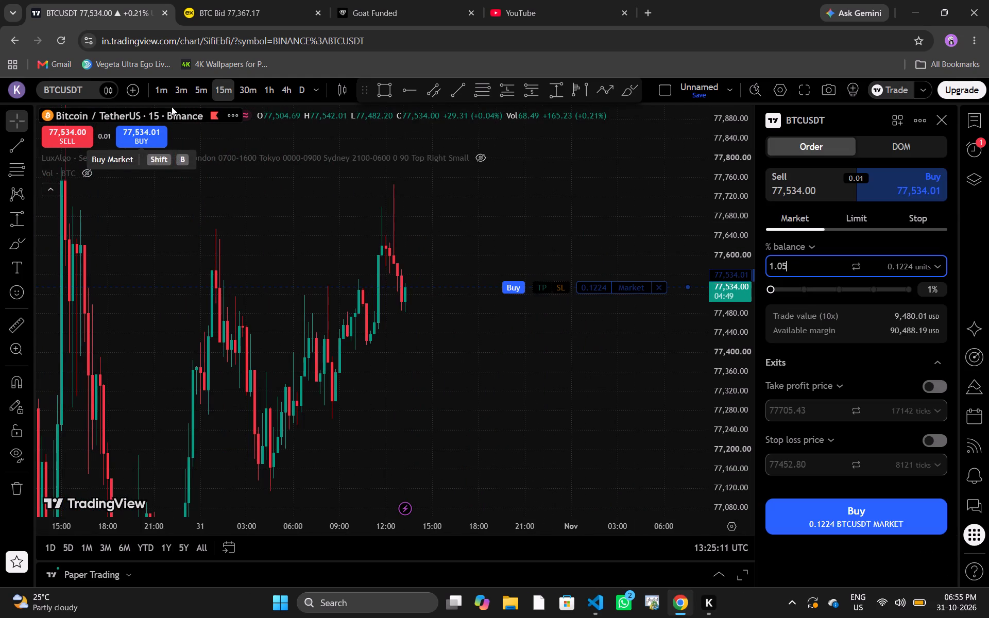
left_click(272, 87)
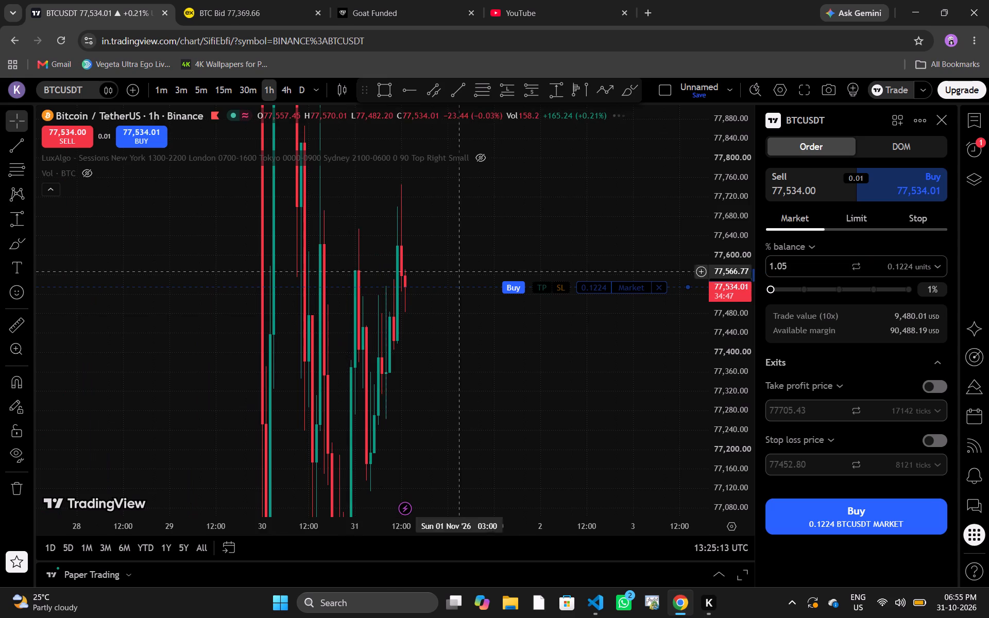
left_click_drag(738, 190, 700, 487)
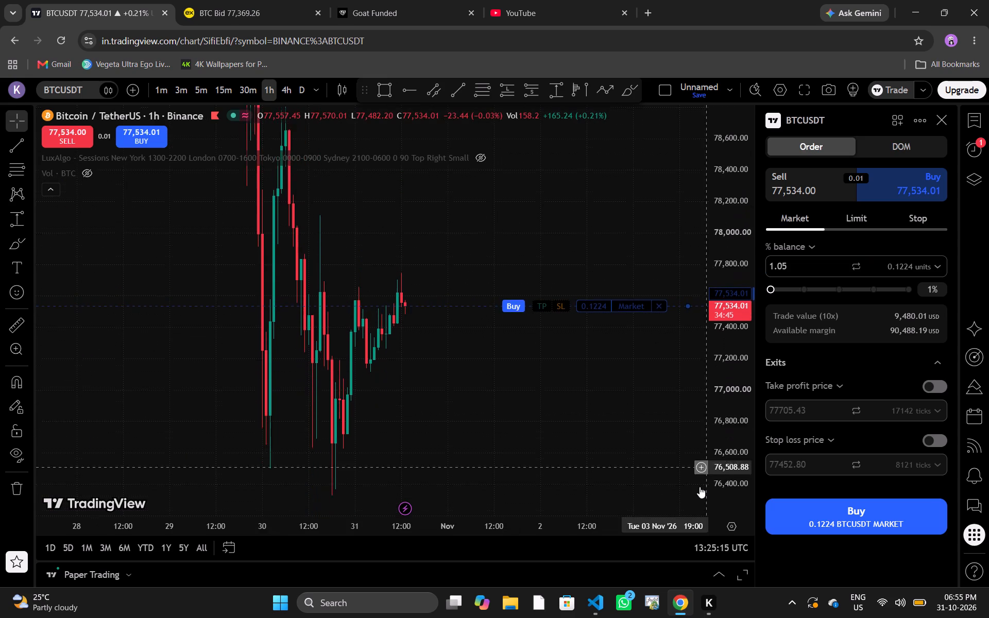
left_click_drag(700, 487, 698, 491)
left_click_drag(520, 338, 540, 372)
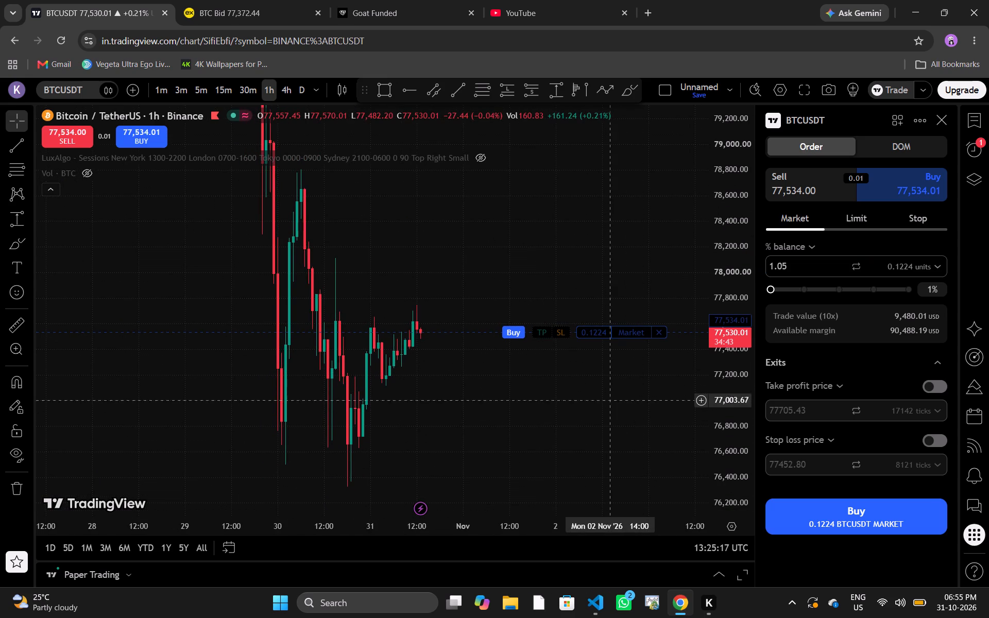
left_click_drag(606, 425, 617, 416)
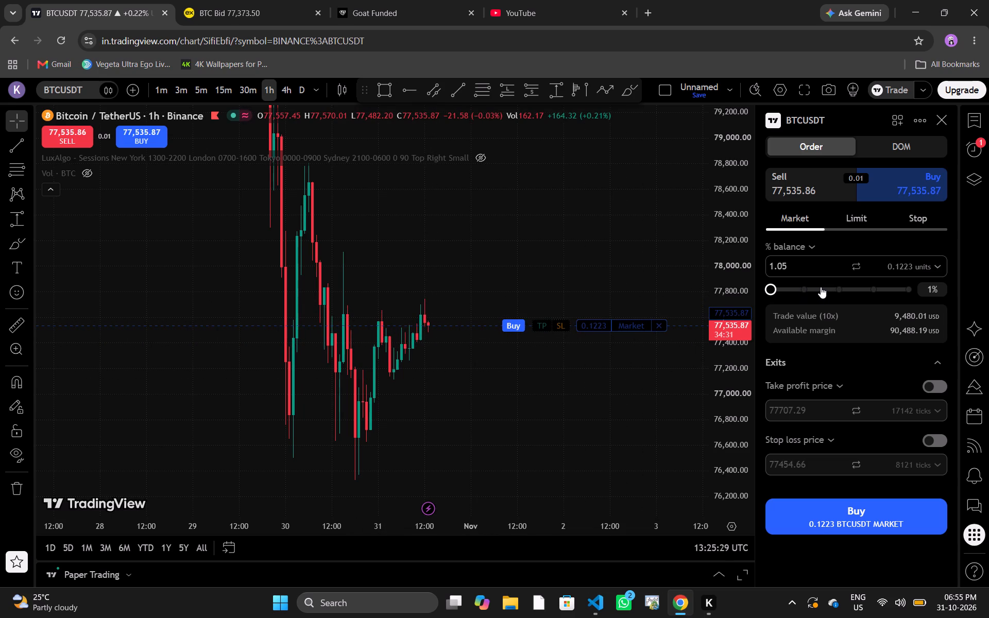
left_click(837, 283)
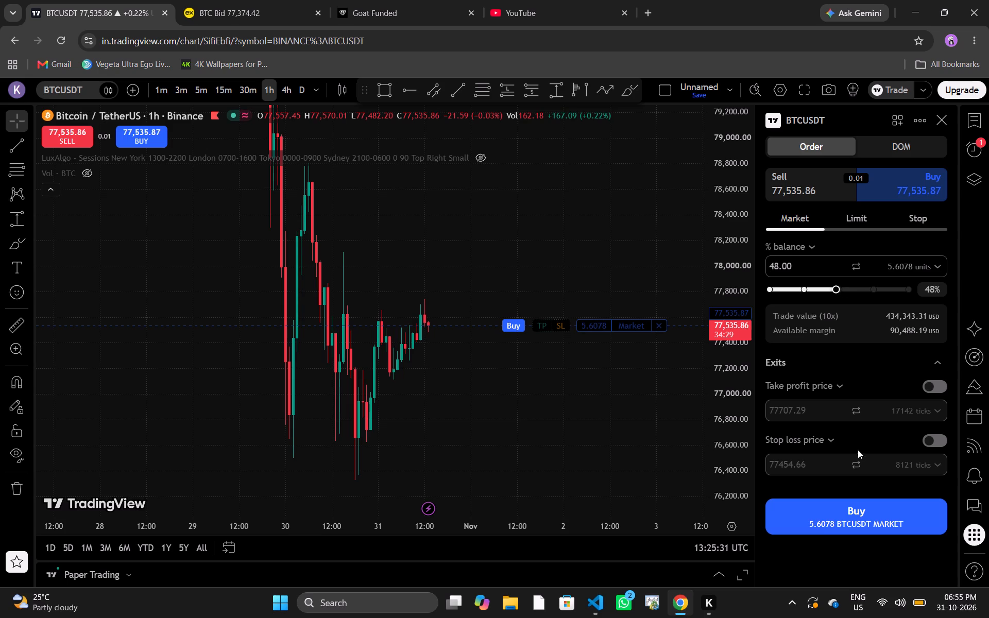
left_click(832, 513)
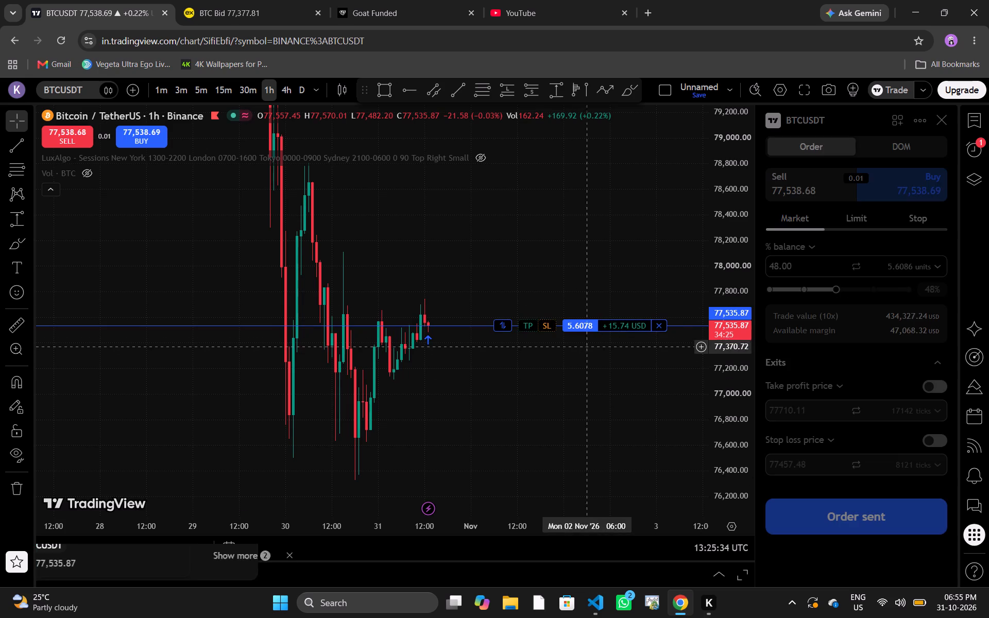
Set a stop loss for the open long position at 77,094.17.
left_click_drag(545, 324, 547, 337)
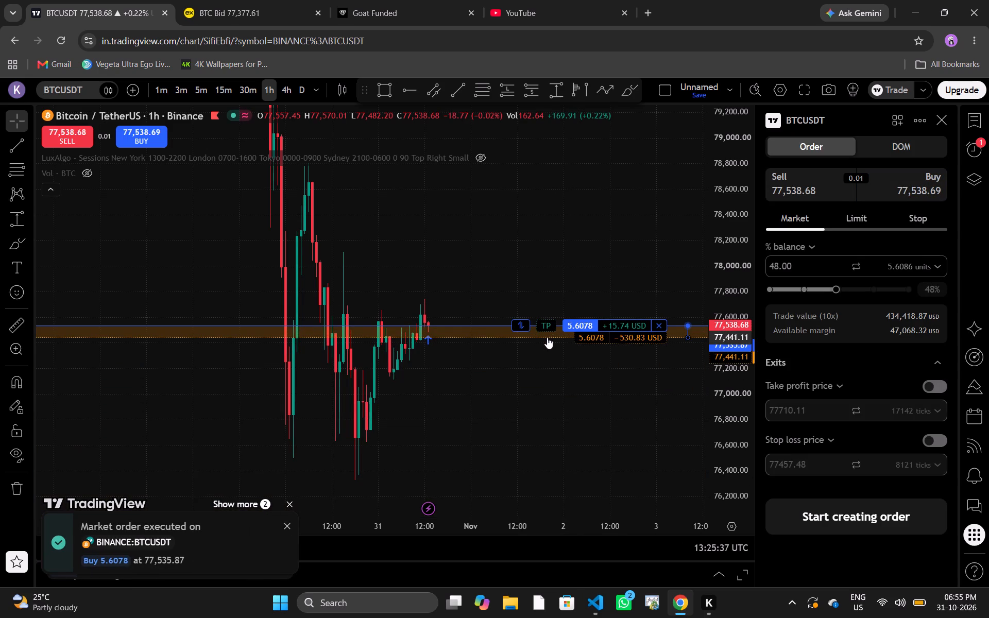
left_click_drag(547, 337, 546, 374)
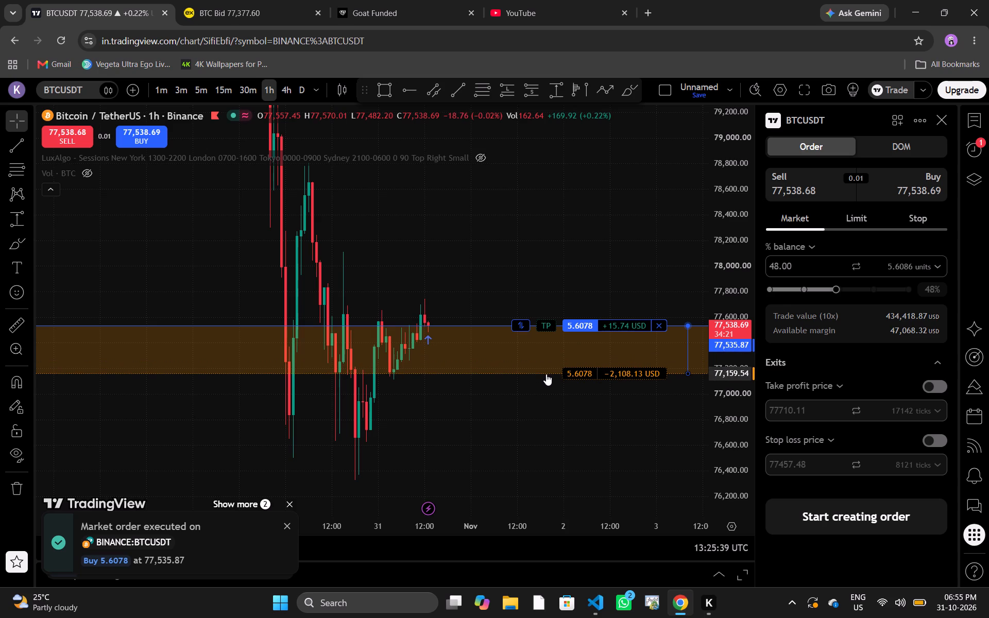
left_click_drag(546, 374, 552, 382)
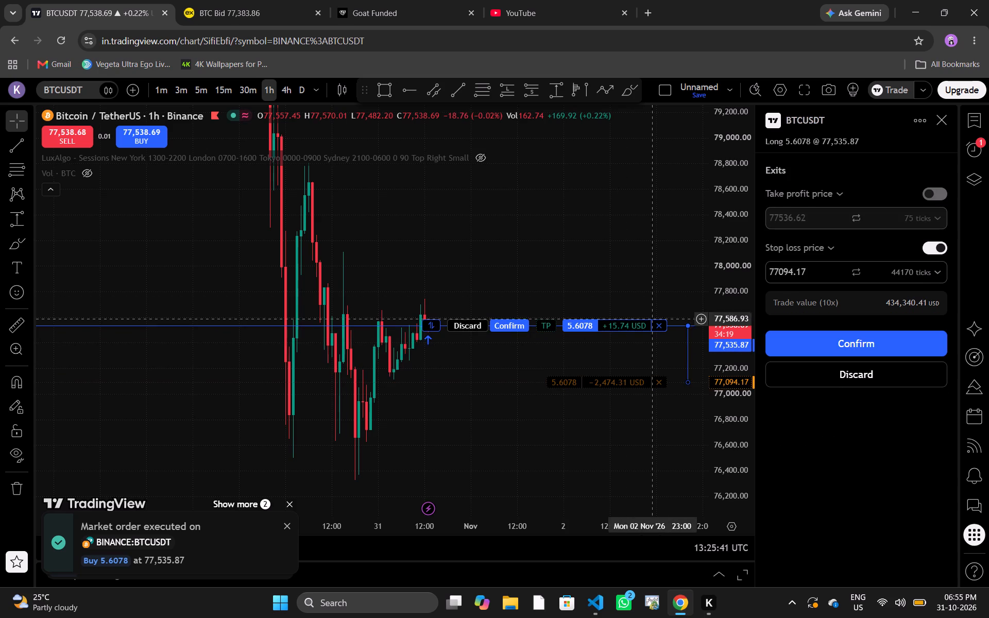
Set the long position's take profit at 78,825.98 and submit both exit levels.
left_click_drag(729, 208, 730, 288)
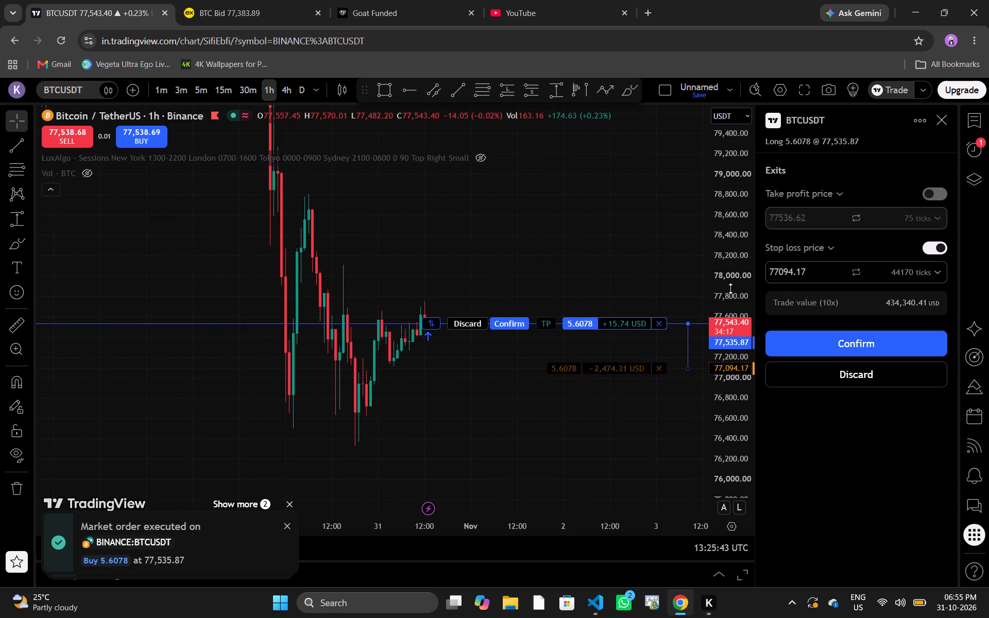
left_click_drag(552, 325, 554, 245)
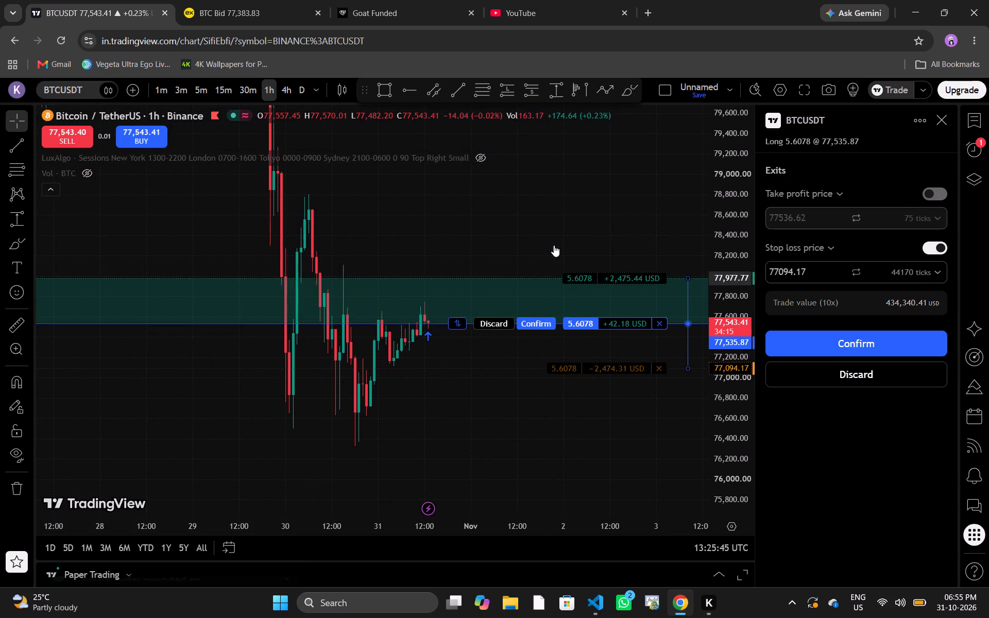
left_click_drag(554, 245, 567, 191)
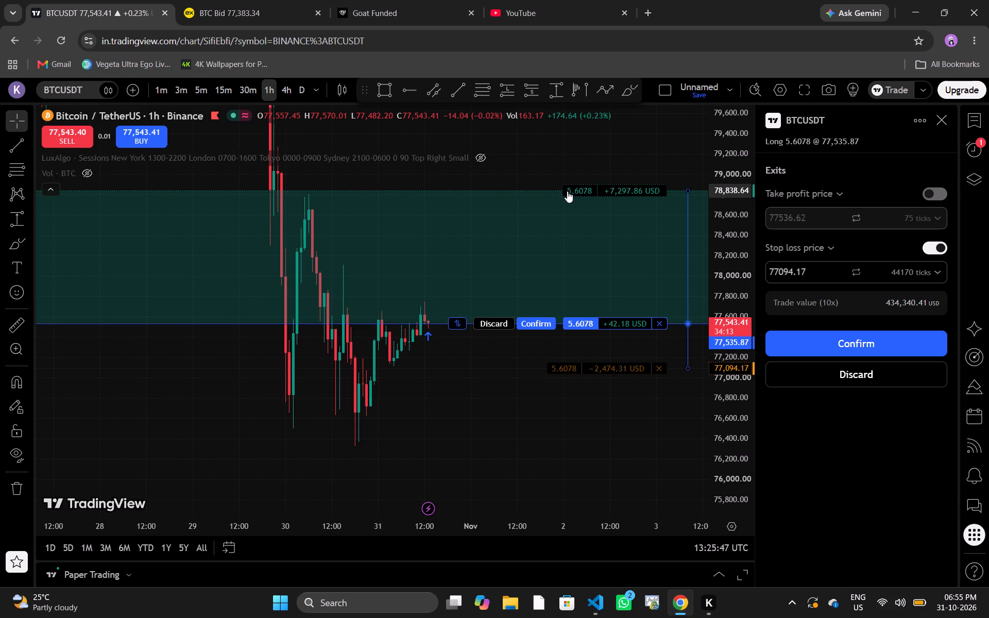
left_click_drag(567, 191, 569, 195)
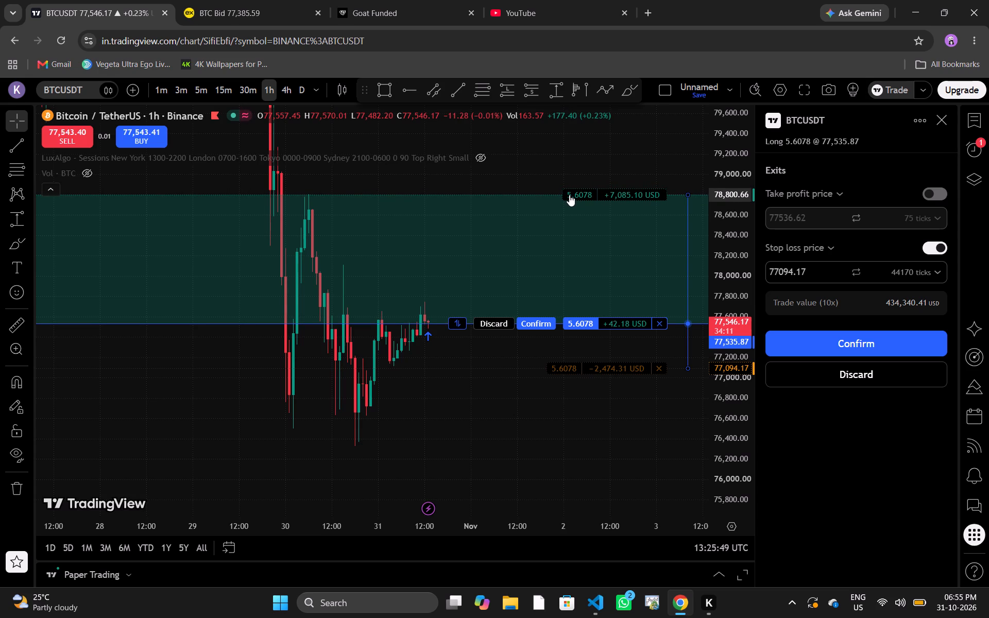
left_click_drag(569, 195, 571, 191)
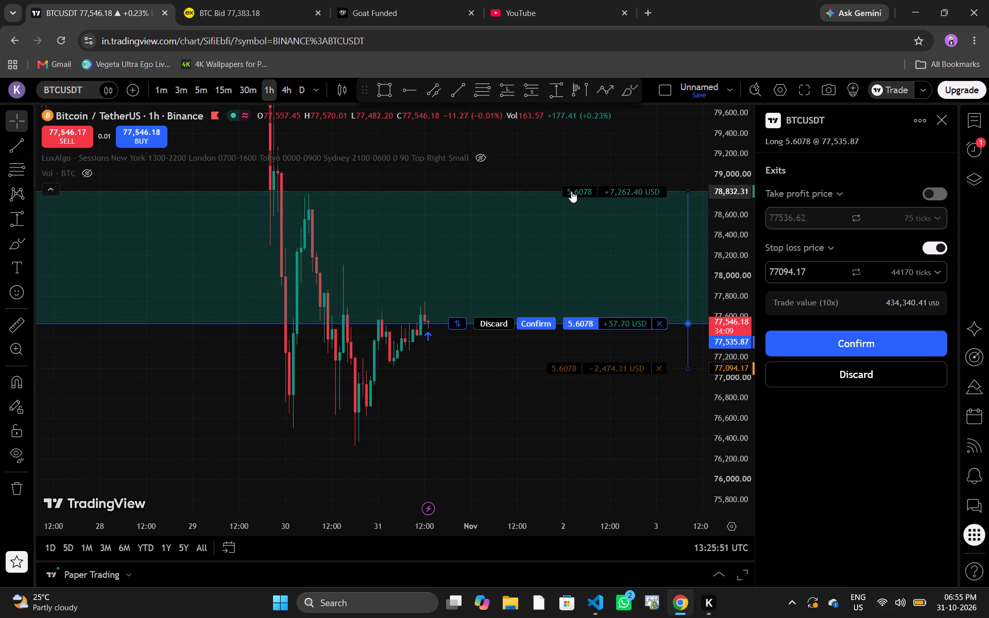
left_click_drag(571, 191, 572, 193)
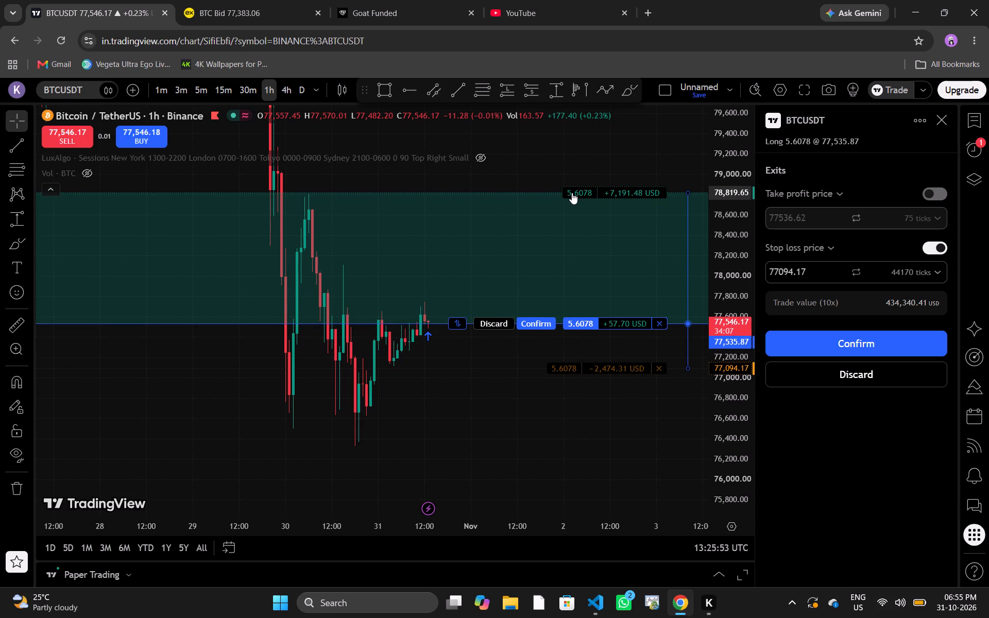
left_click_drag(572, 193, 572, 192)
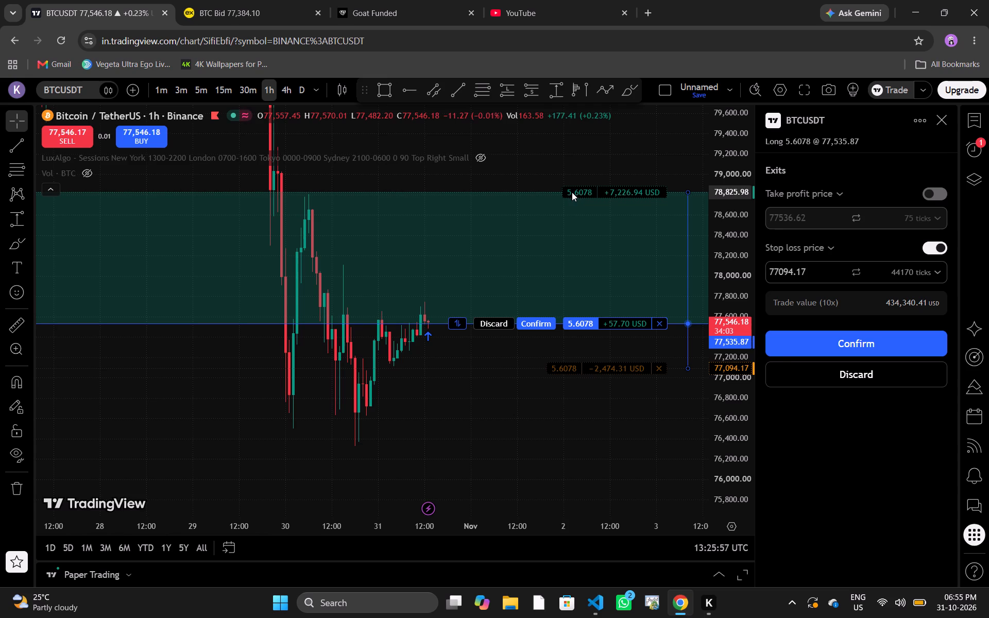
left_click(793, 379)
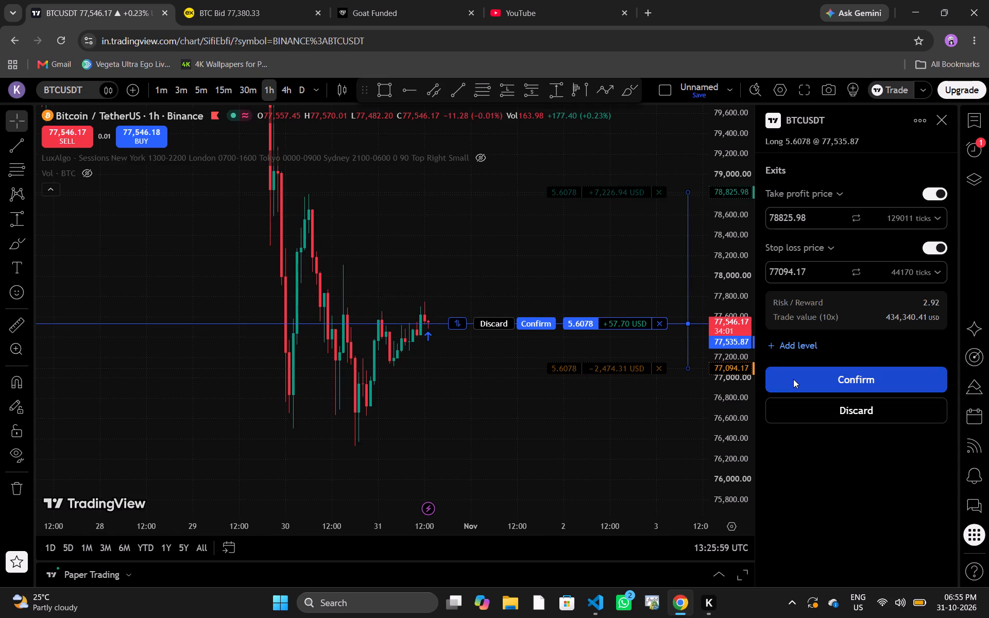
Switch to the 1-minute chart, close the order form and place a Long Position drawing at the 13:25 entry candle, at about 77,536.
left_click_drag(601, 439, 598, 459)
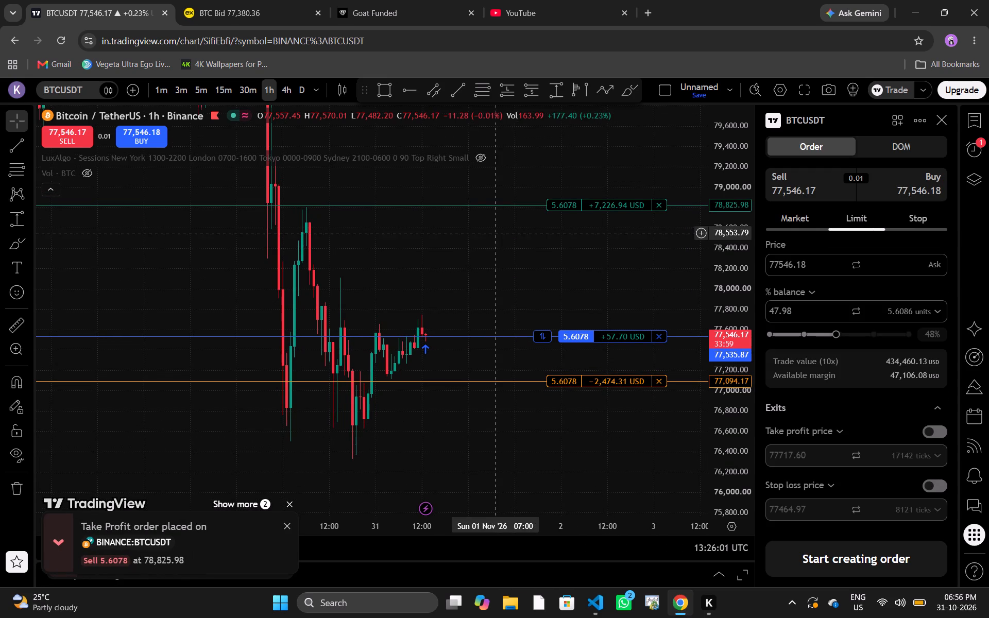
left_click(507, 89)
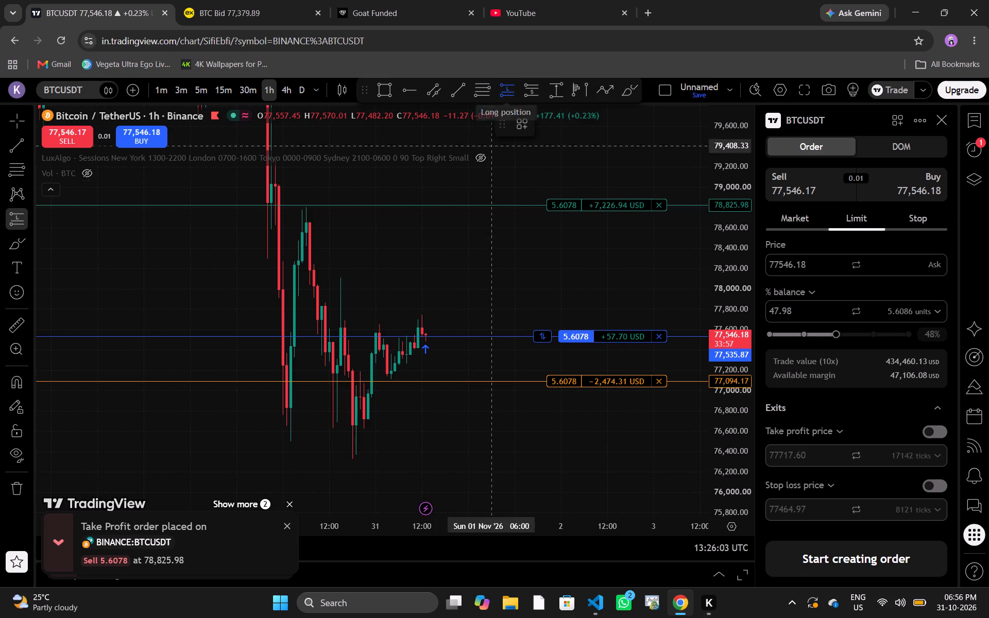
left_click(157, 89)
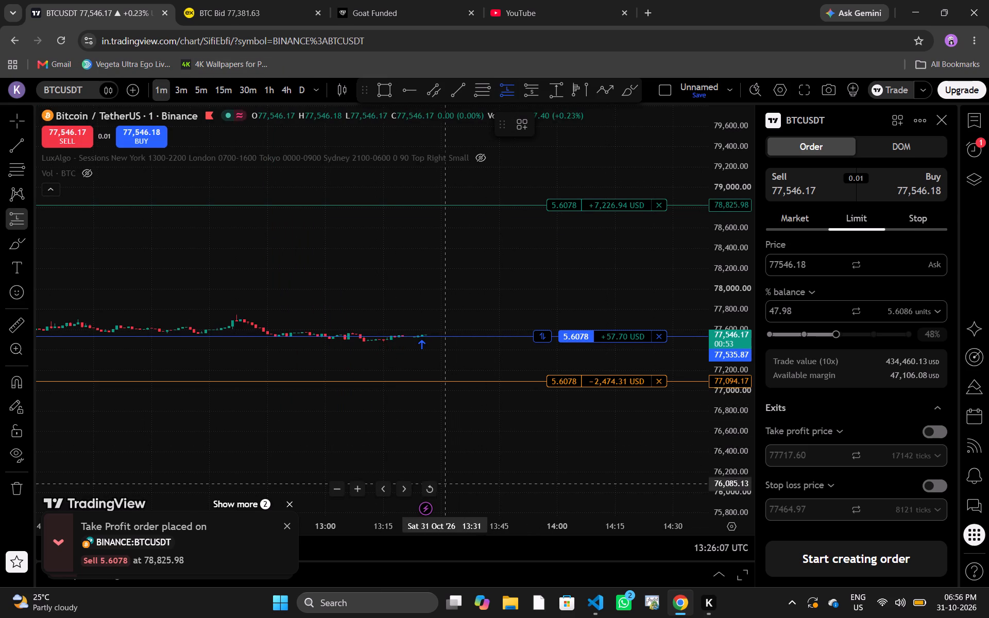
left_click(426, 492)
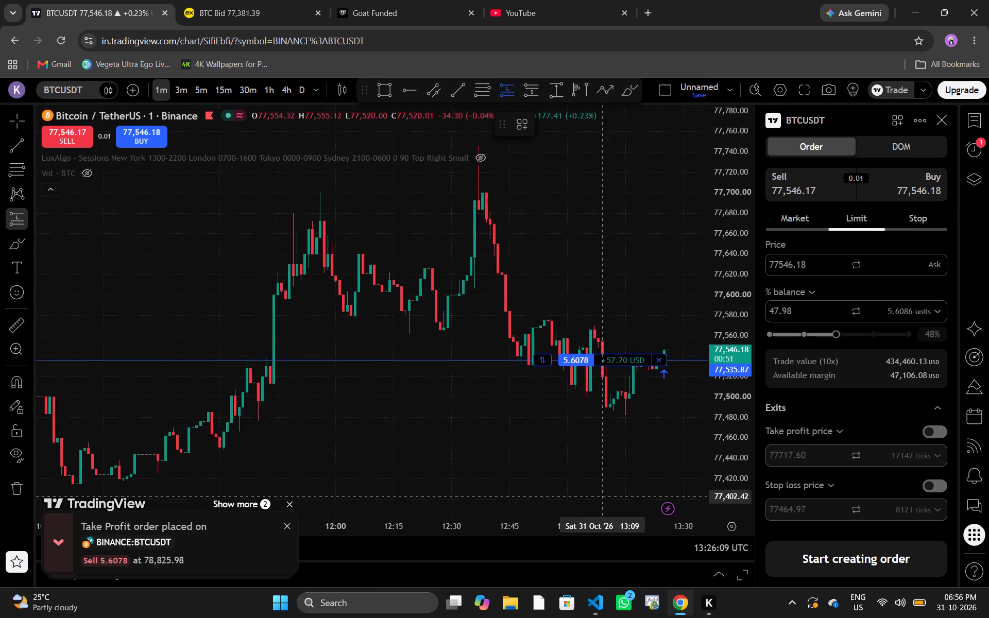
left_click_drag(610, 525, 391, 494)
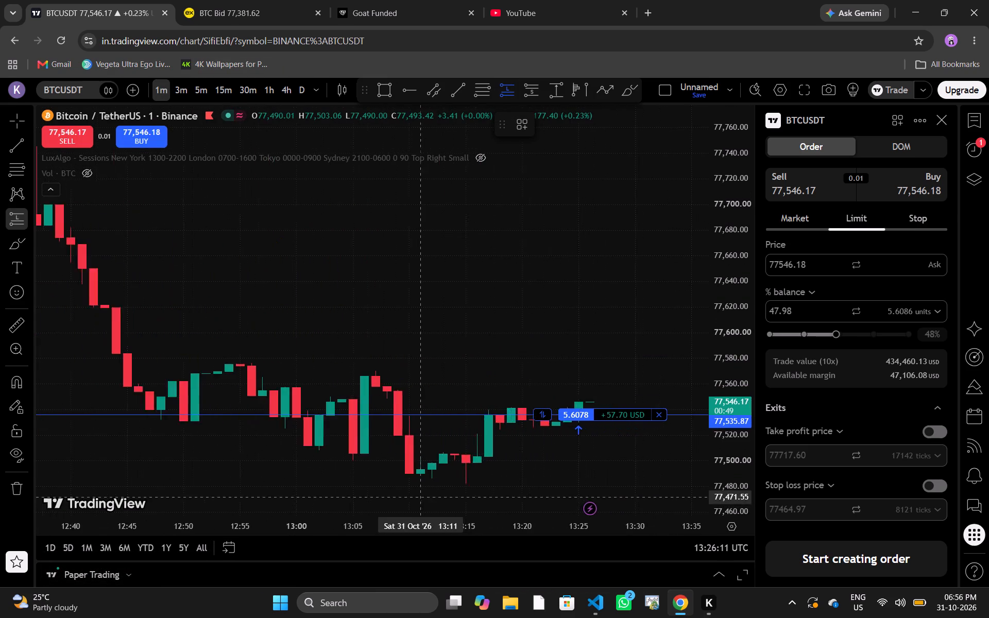
left_click_drag(391, 494, 366, 494)
left_click_drag(739, 374, 734, 280)
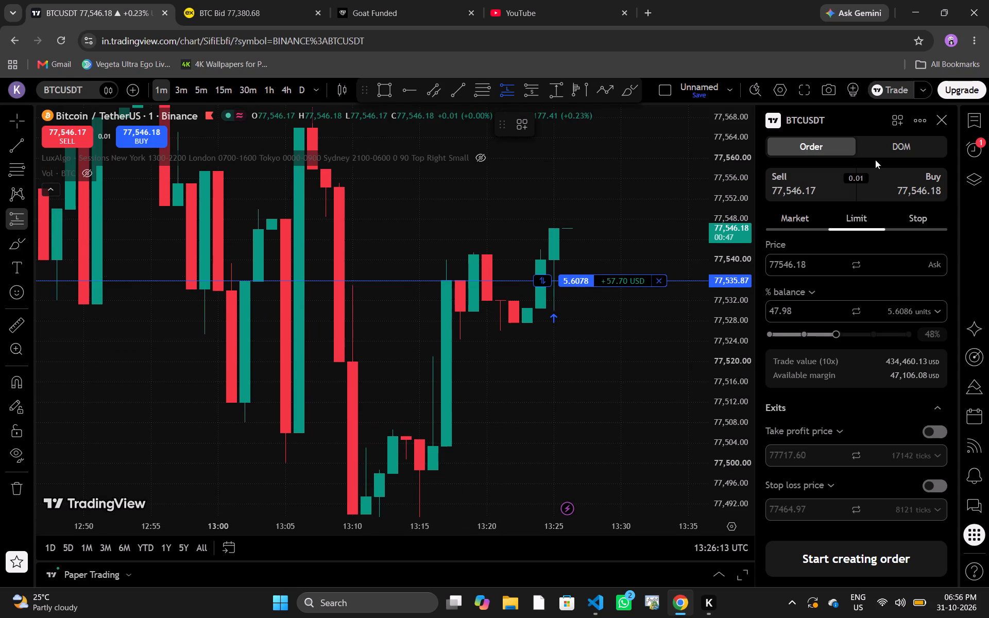
left_click(948, 114)
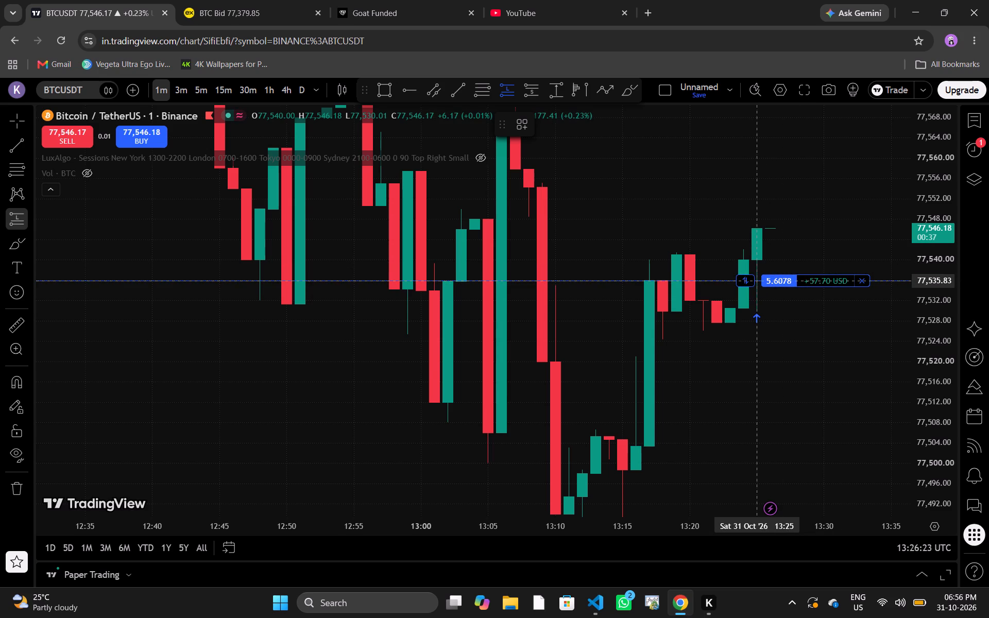
left_click(758, 281)
Back on the 1-hour chart, widen the Long Position drawing so that it spans from 13:00 to 15:00 on 31 October.
left_click_drag(741, 394, 442, 374)
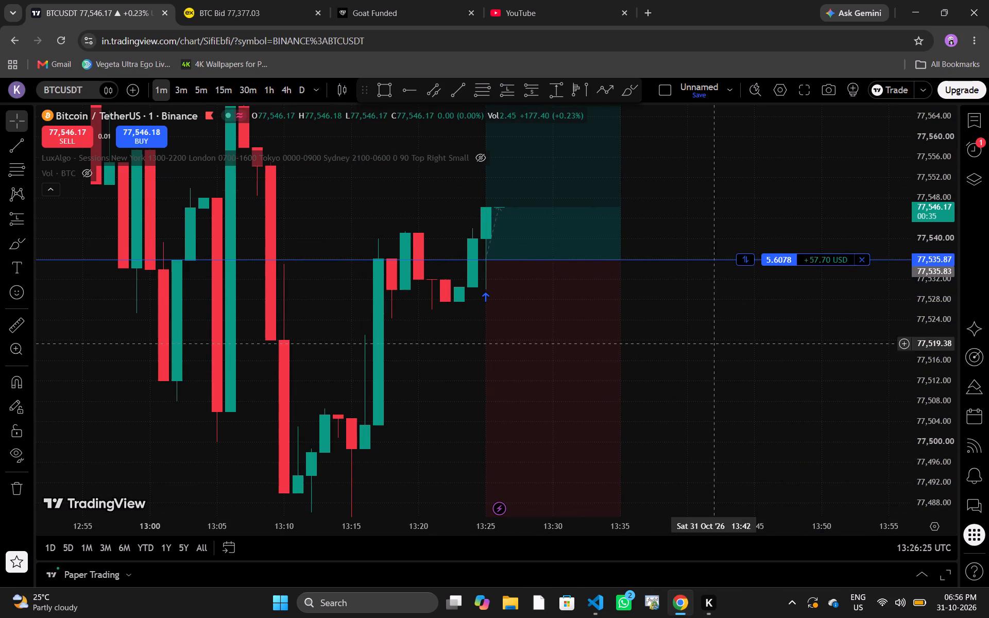
left_click_drag(938, 163, 895, 356)
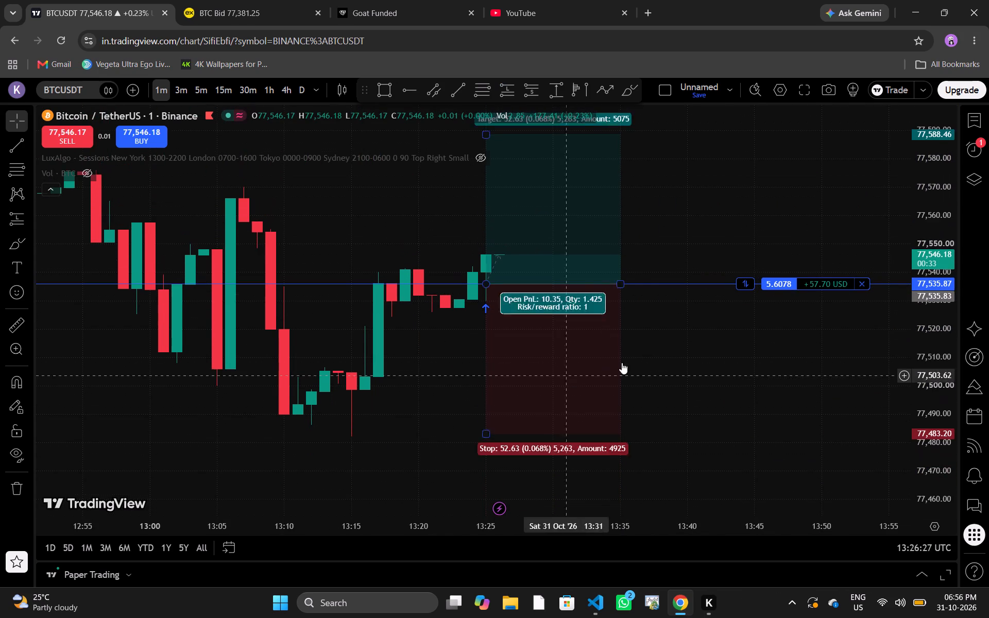
left_click_drag(644, 378, 680, 430)
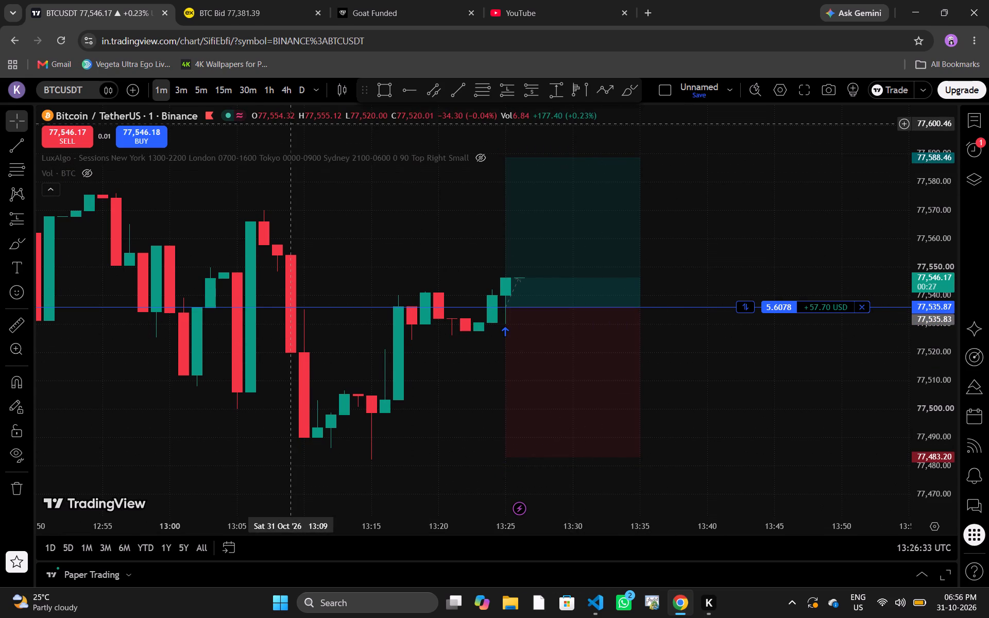
left_click(233, 90)
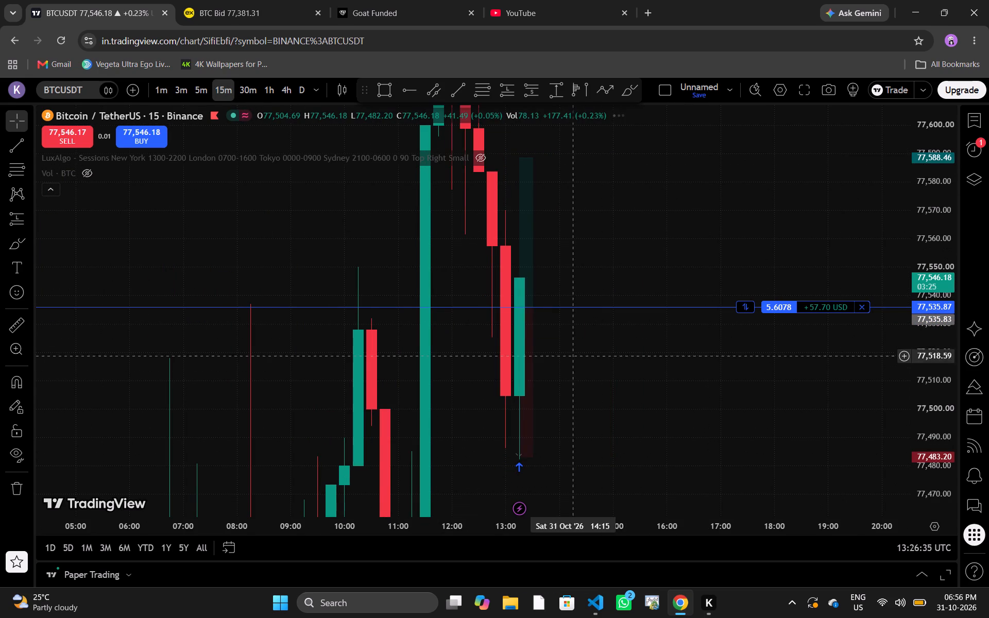
left_click_drag(947, 189, 891, 592)
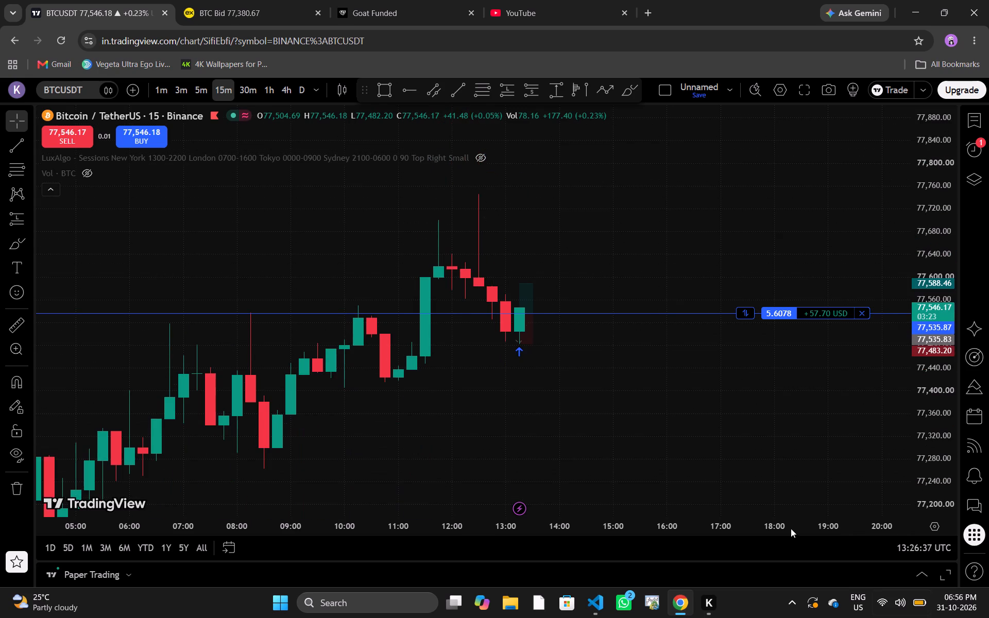
left_click_drag(651, 442, 676, 371)
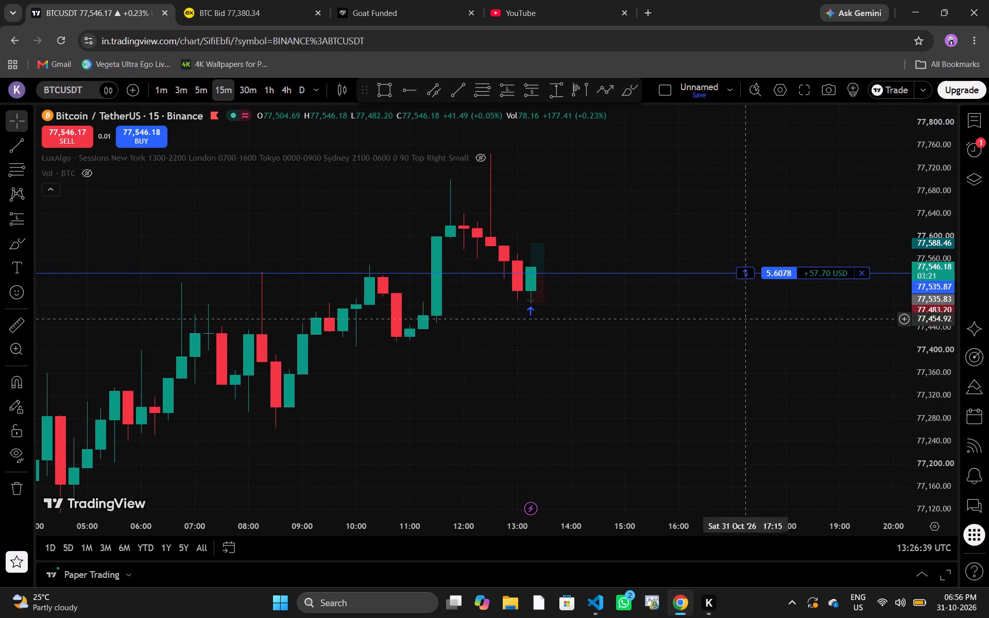
left_click(268, 91)
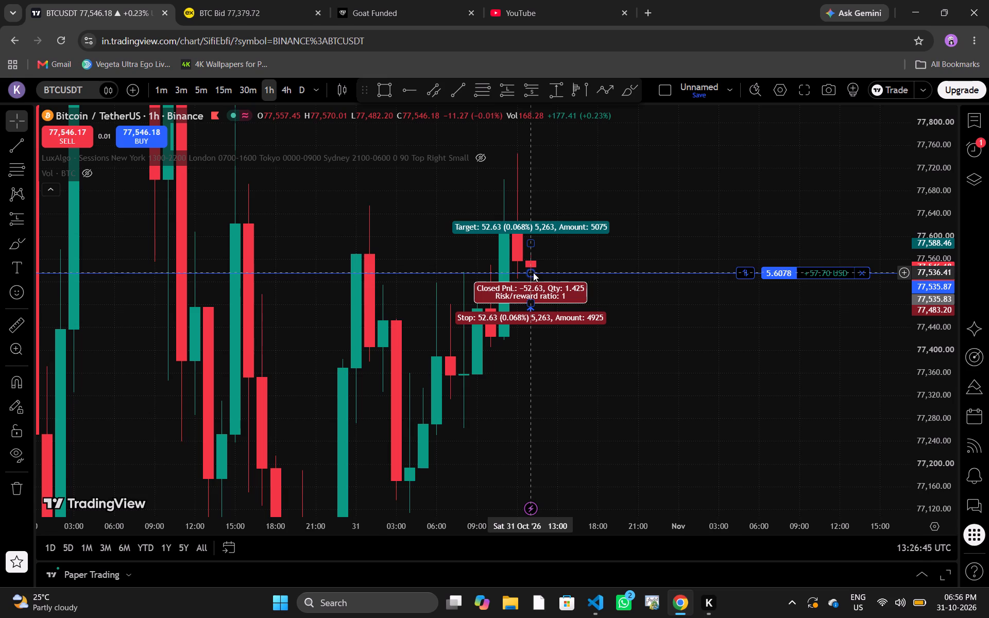
left_click_drag(532, 272, 561, 272)
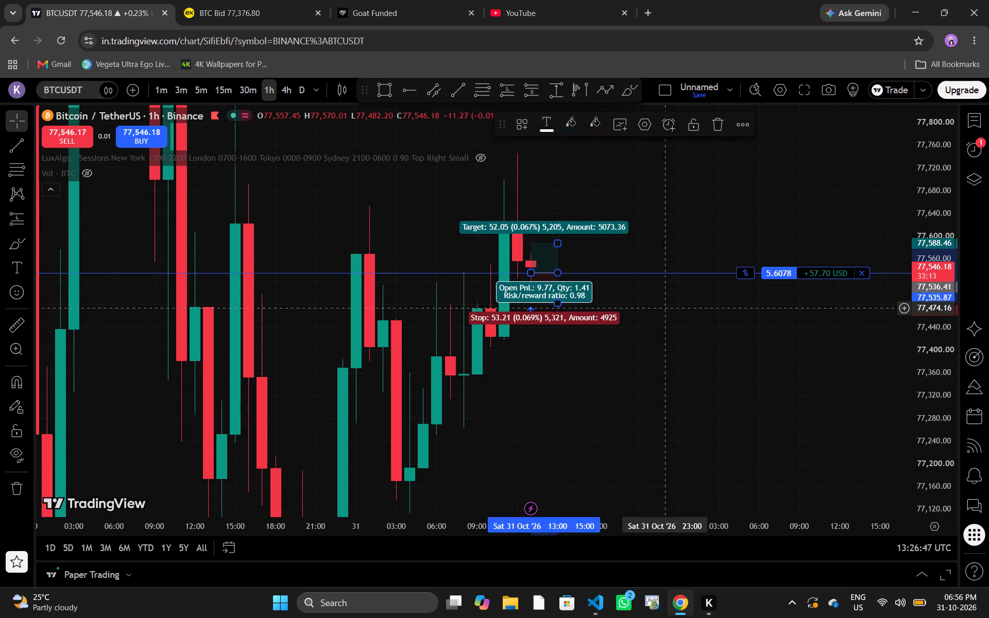
left_click(670, 380)
left_click_drag(670, 380, 623, 325)
left_click_drag(938, 177, 938, 182)
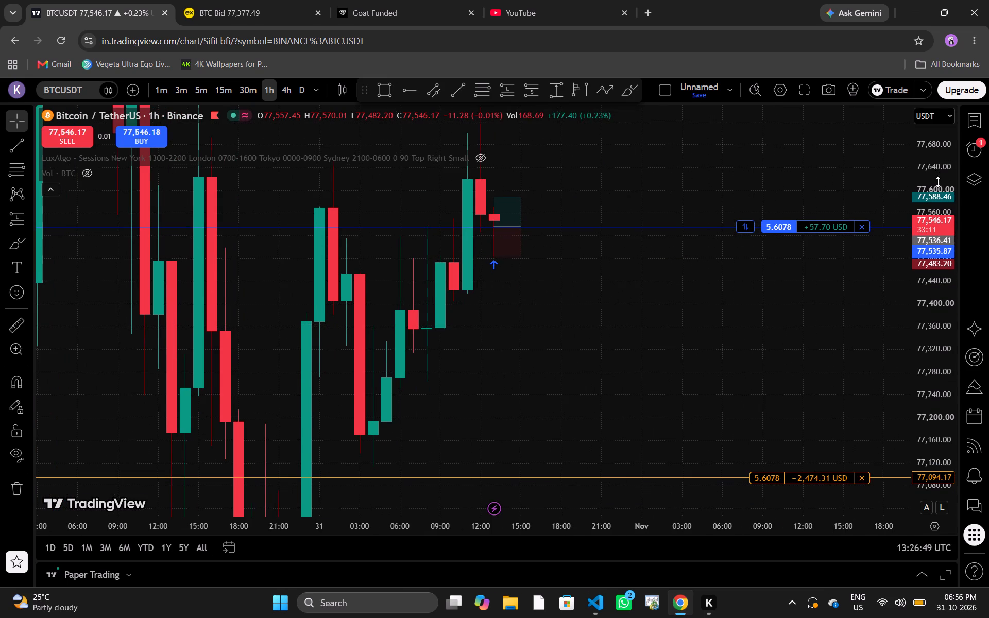
left_click_drag(938, 182, 911, 381)
left_click_drag(612, 296, 720, 349)
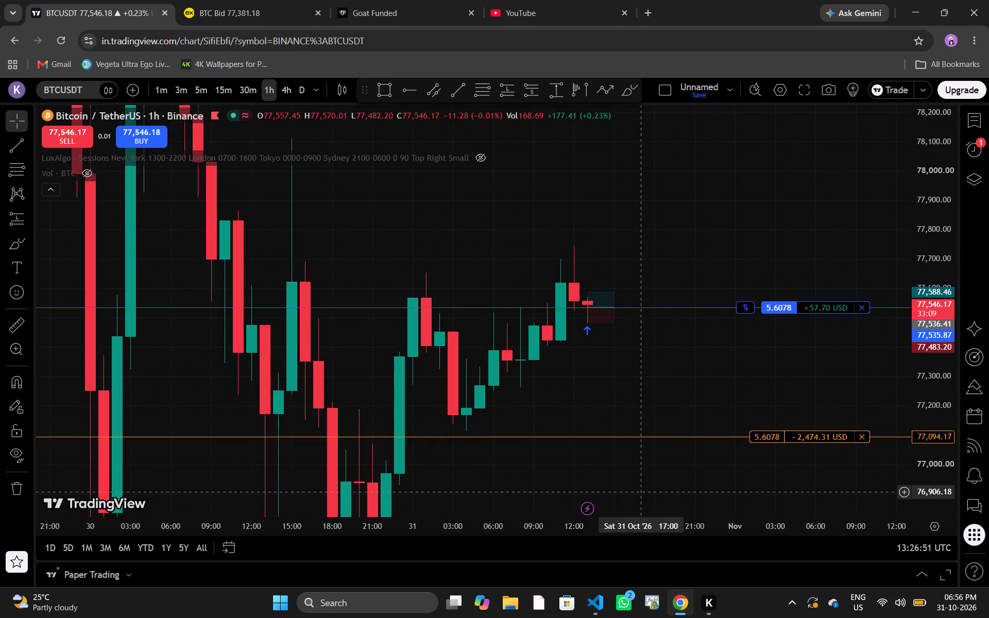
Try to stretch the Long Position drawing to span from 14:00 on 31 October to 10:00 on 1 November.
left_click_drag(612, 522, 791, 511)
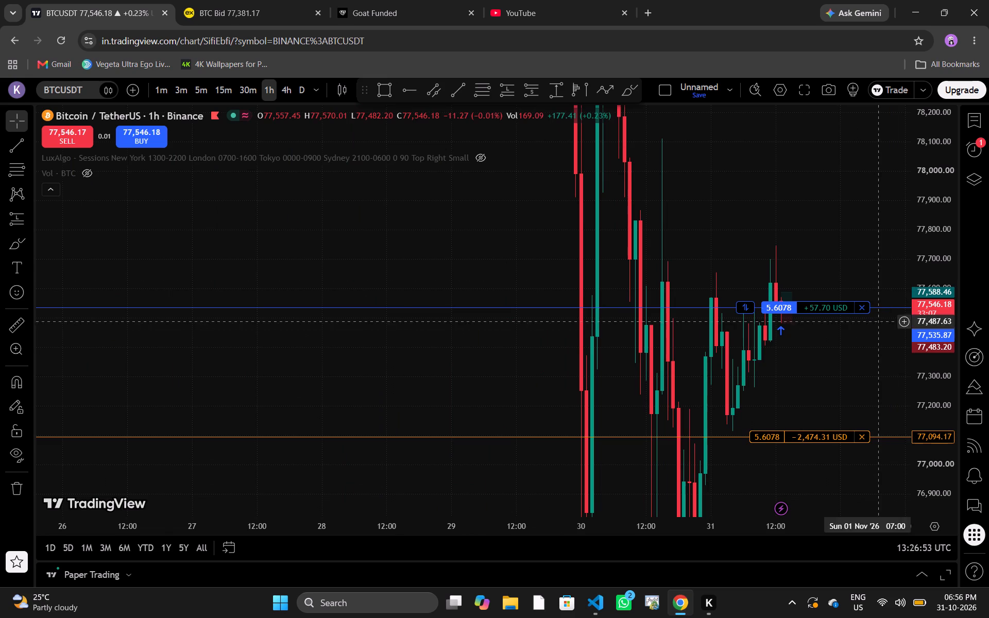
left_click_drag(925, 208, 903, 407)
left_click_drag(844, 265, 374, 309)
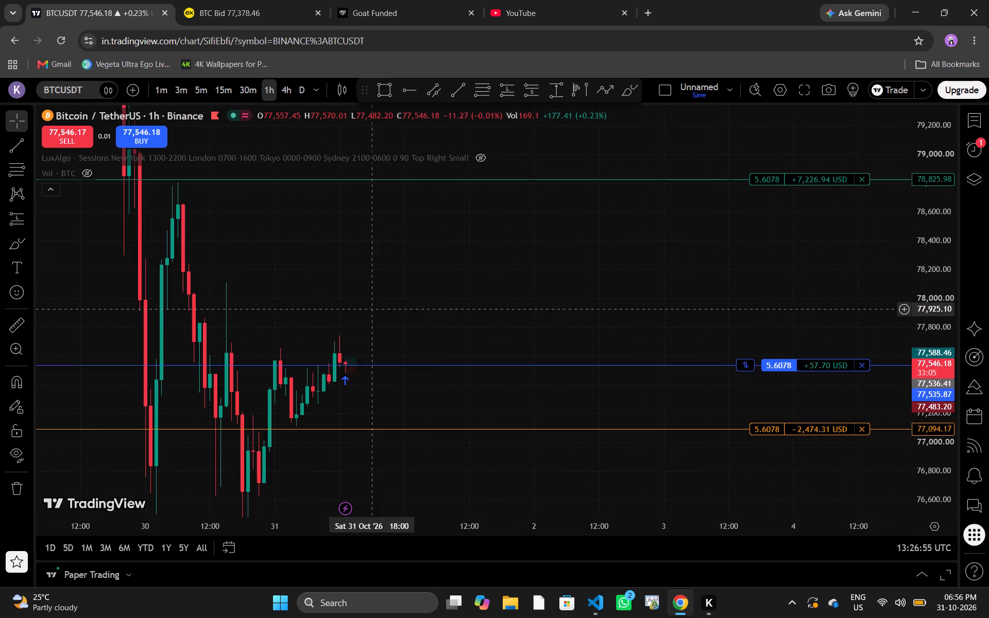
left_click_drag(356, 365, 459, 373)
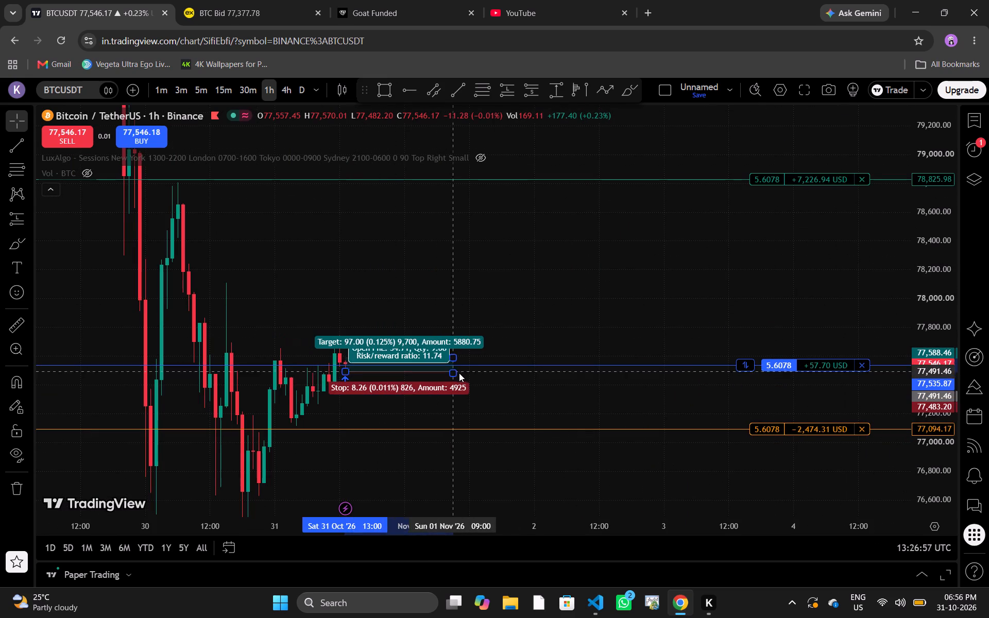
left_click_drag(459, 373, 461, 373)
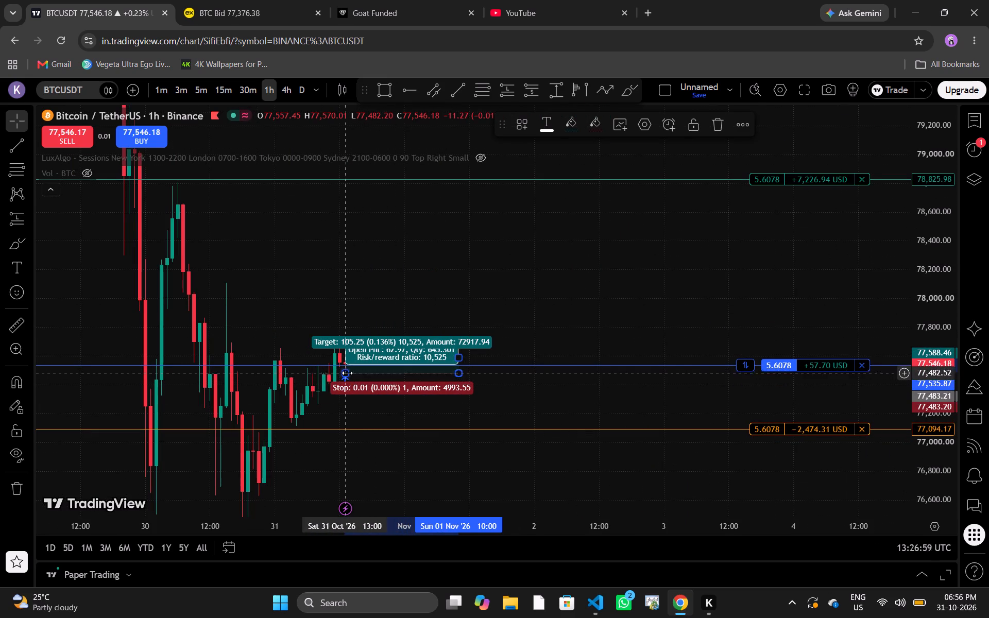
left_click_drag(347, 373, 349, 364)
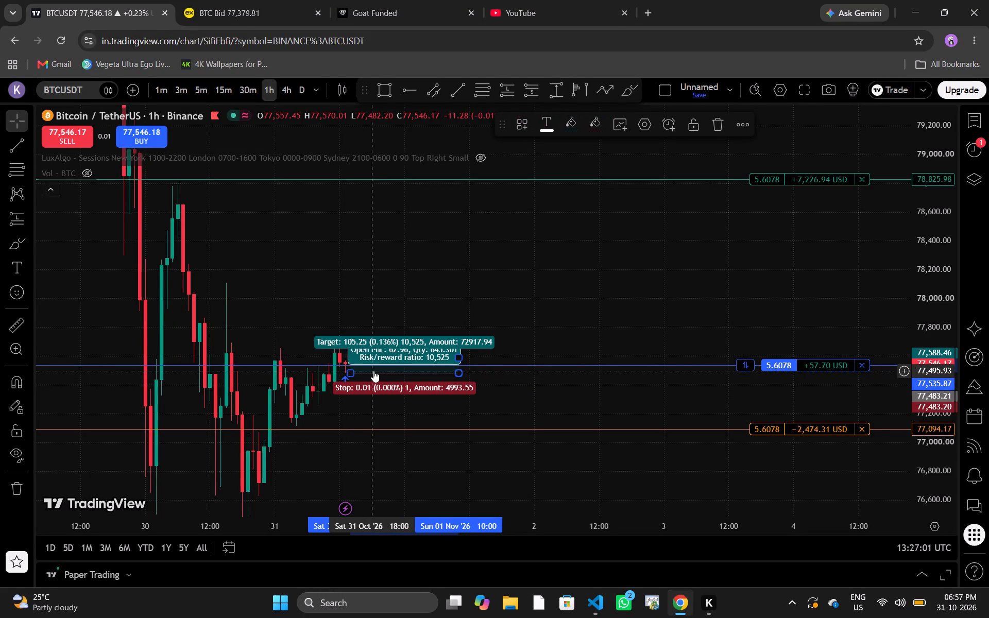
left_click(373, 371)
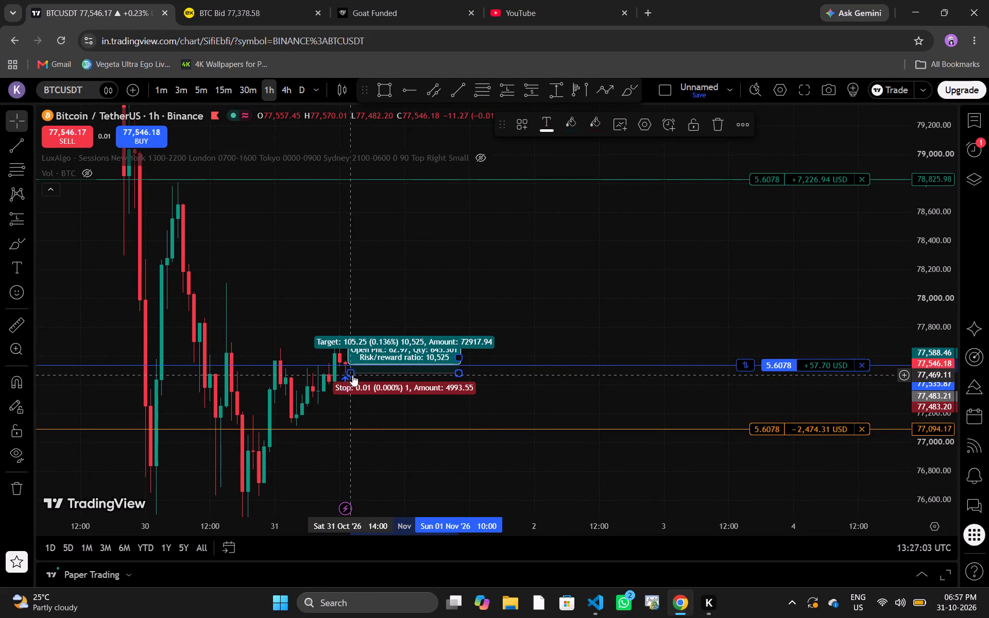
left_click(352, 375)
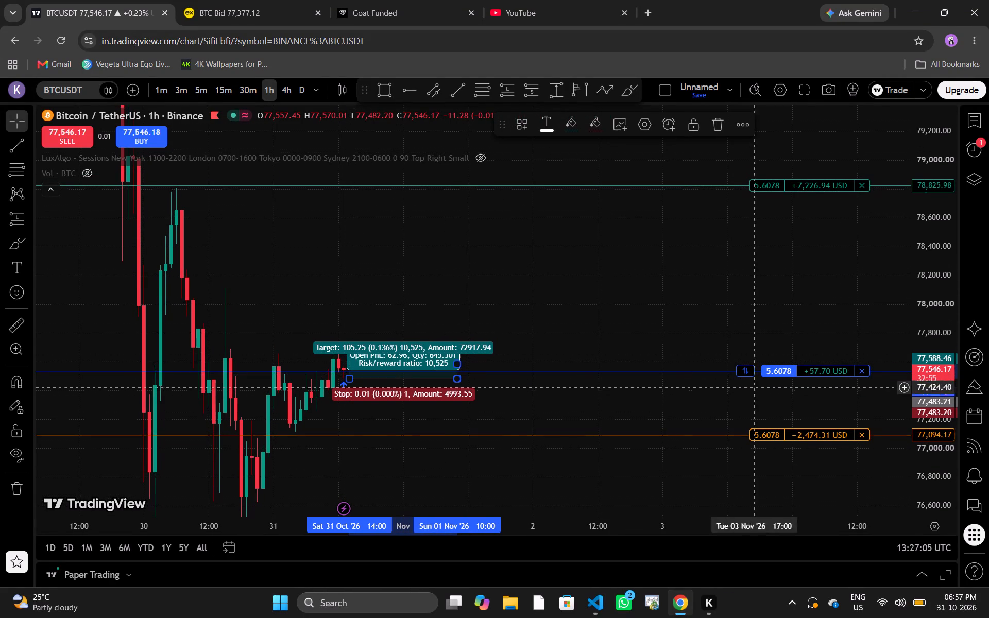
Delete the Long Position drawing and place a new one on the 13:00 candle of 31 October, at about 77,536.
left_click_drag(927, 415, 909, 46)
left_click_drag(771, 274, 785, 0)
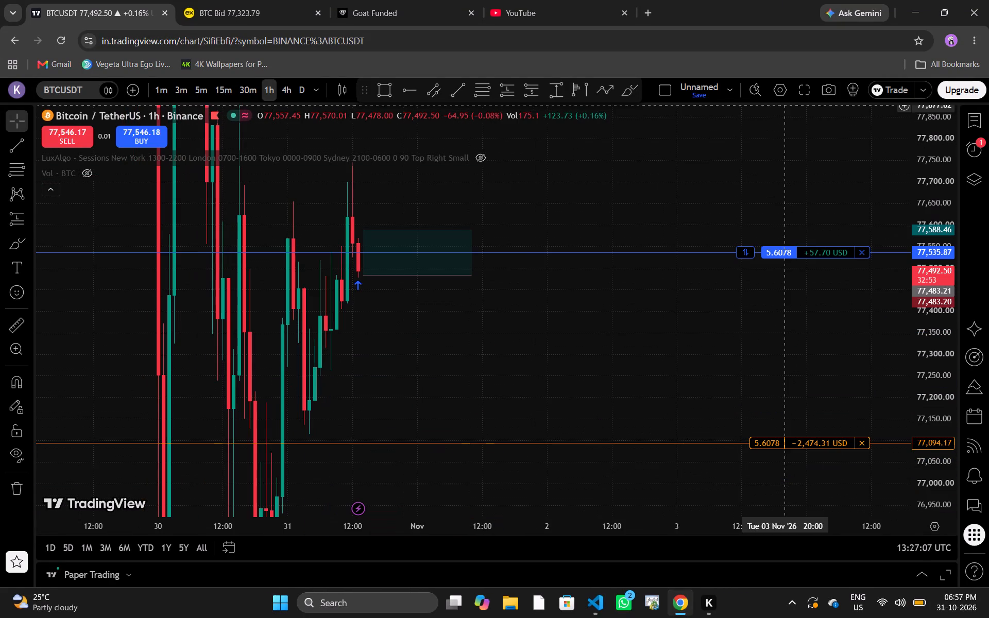
left_click(364, 277)
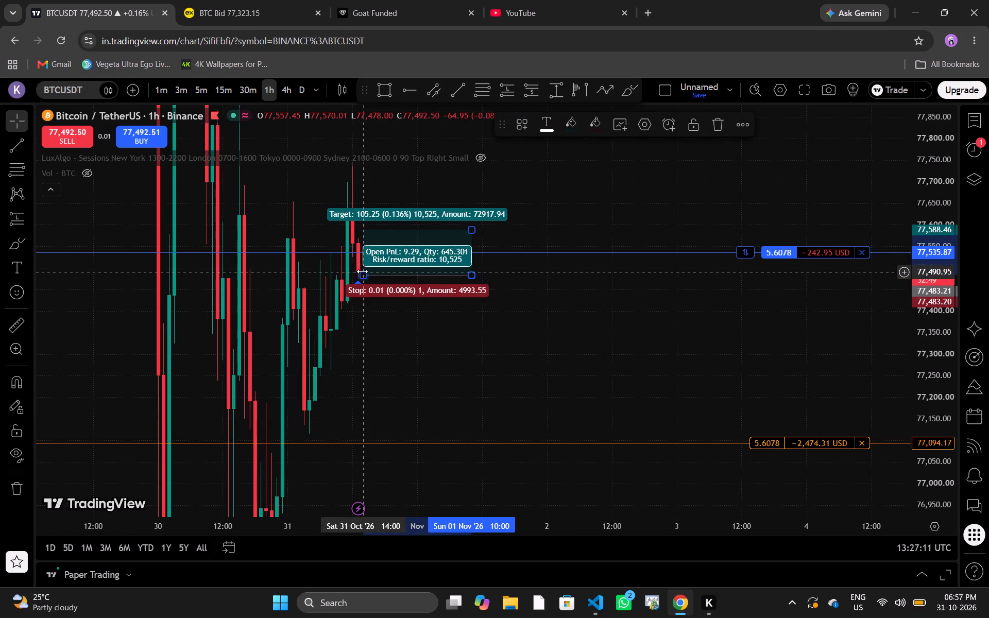
left_click(362, 271)
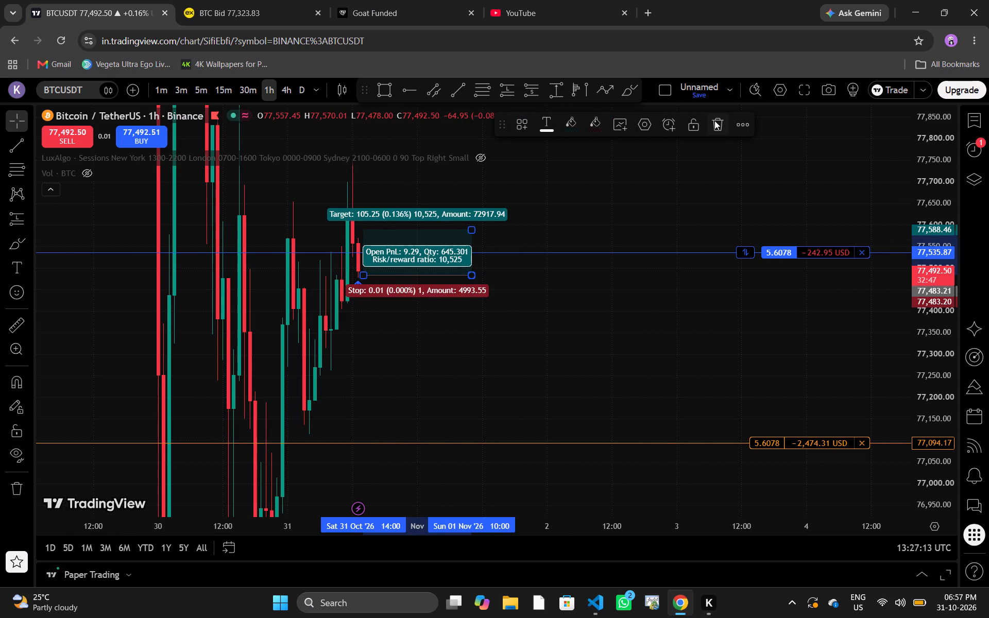
left_click(714, 121)
left_click_drag(527, 213, 590, 215)
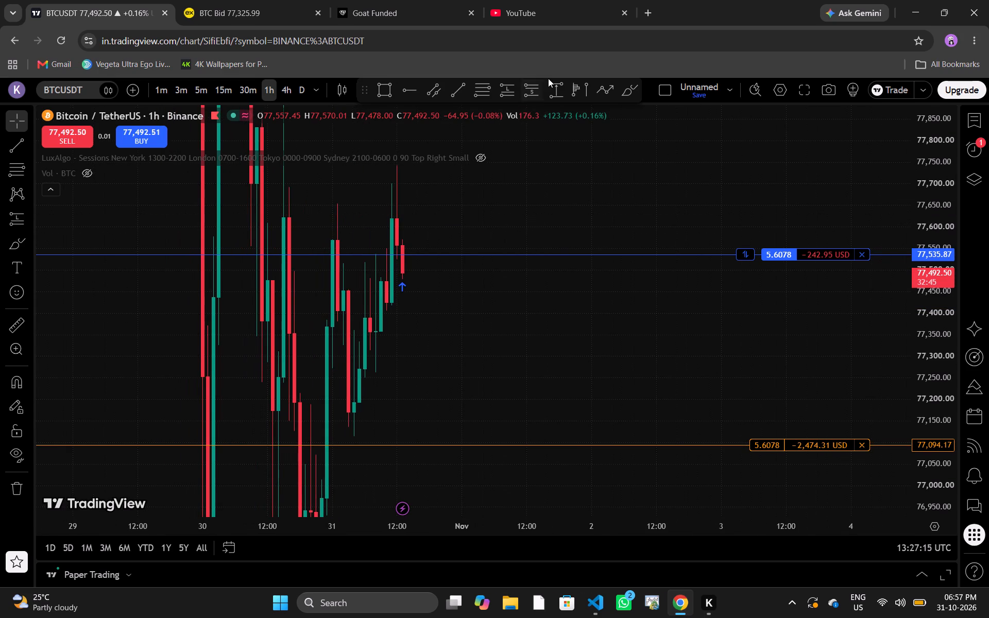
left_click(513, 92)
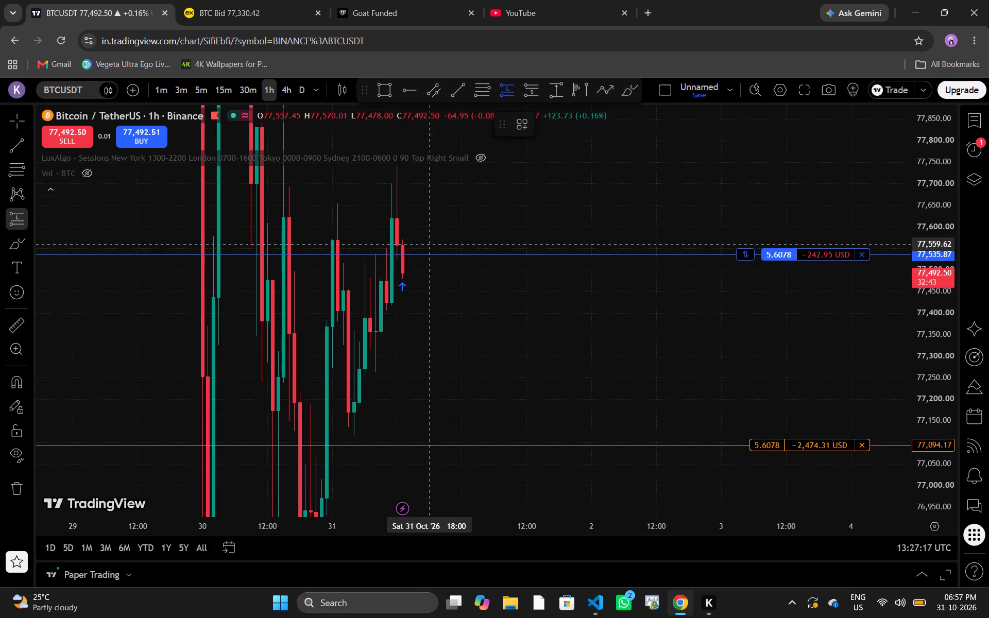
left_click(404, 254)
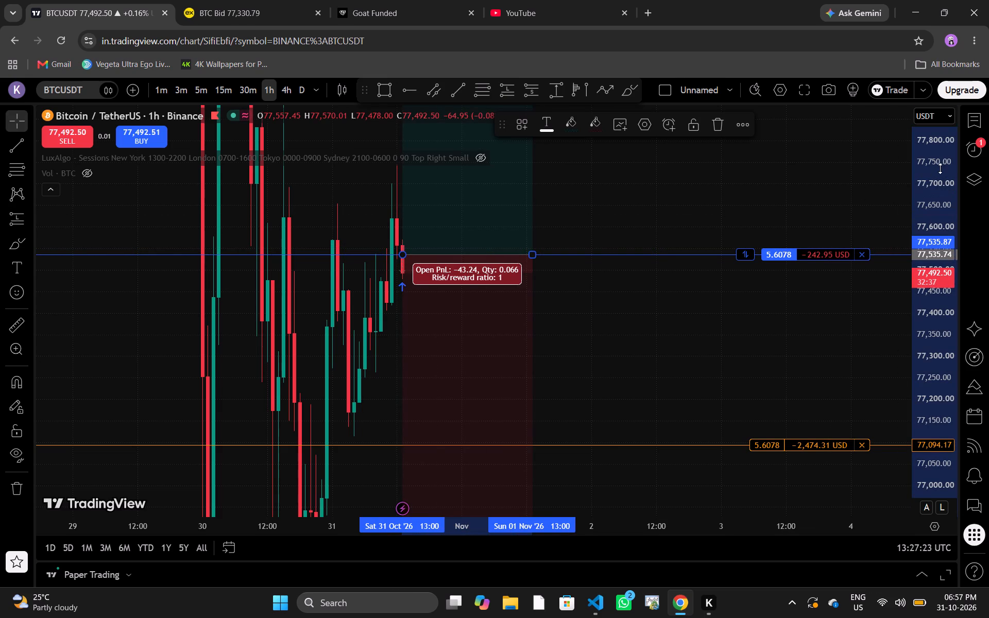
Adjust the new Long Position drawing's stop level to about 77,095, in line with the trade's stop loss.
left_click_drag(940, 168, 930, 337)
left_click_drag(951, 215, 943, 408)
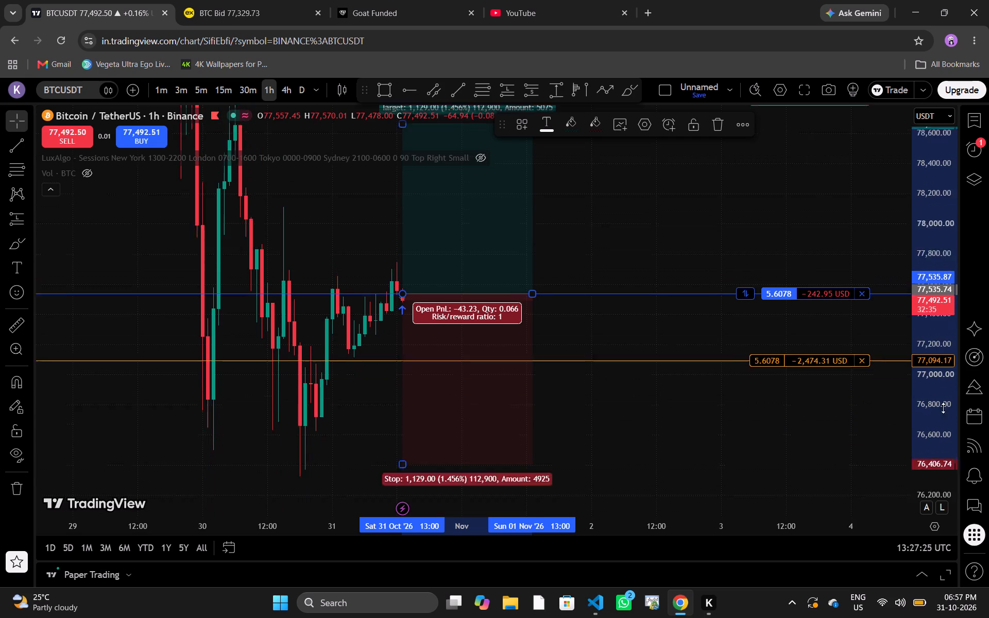
left_click_drag(403, 449, 406, 438)
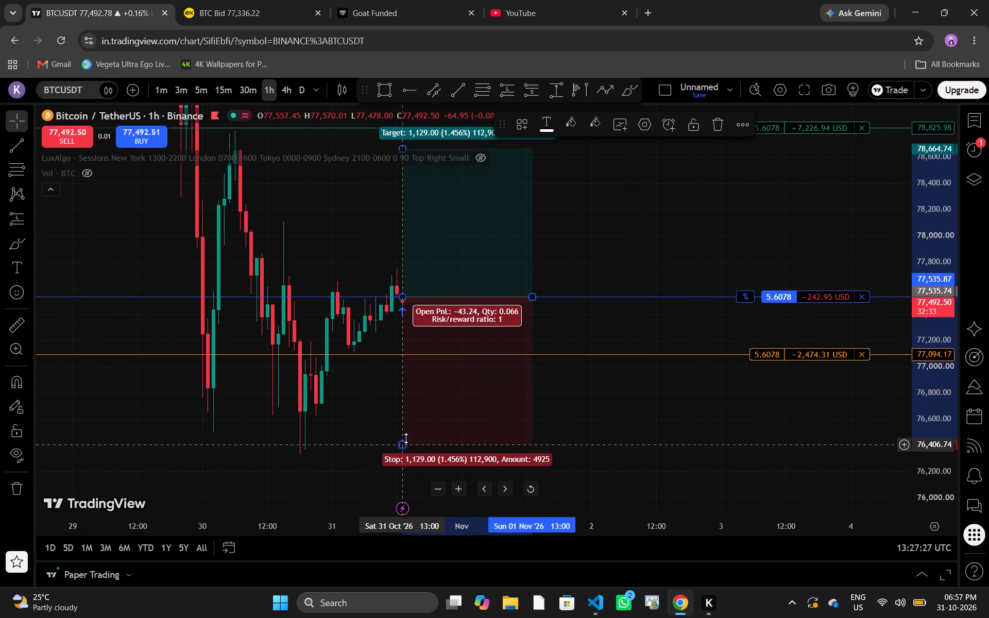
left_click_drag(406, 438, 437, 355)
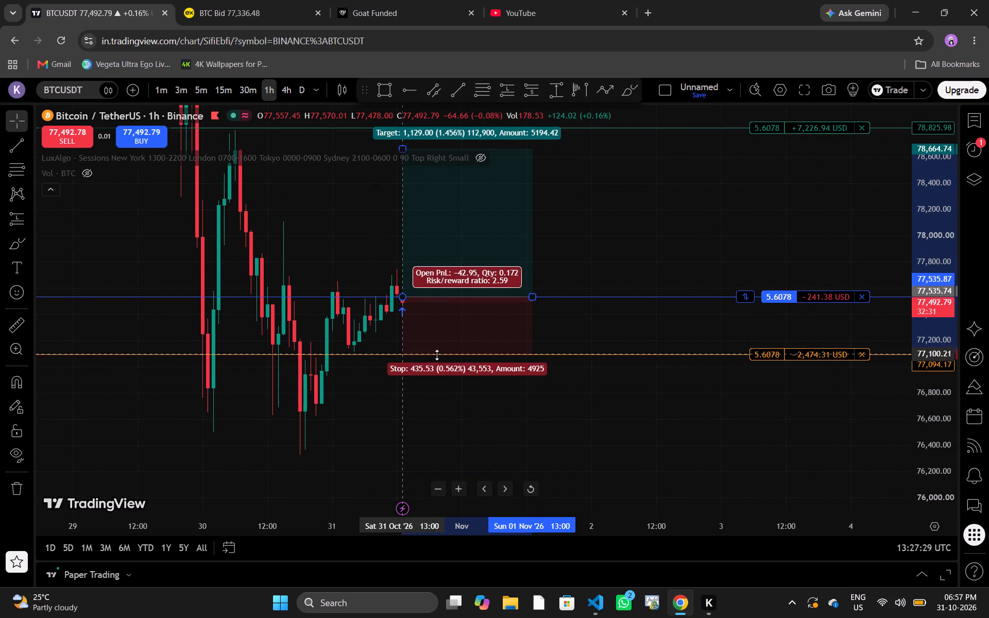
left_click_drag(437, 355, 437, 355)
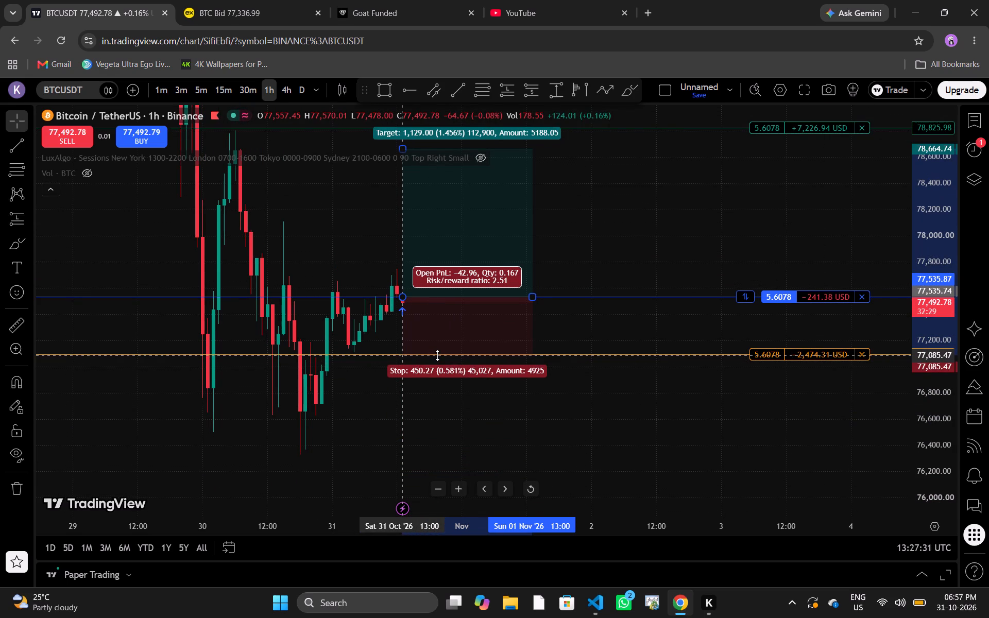
left_click_drag(437, 355, 439, 354)
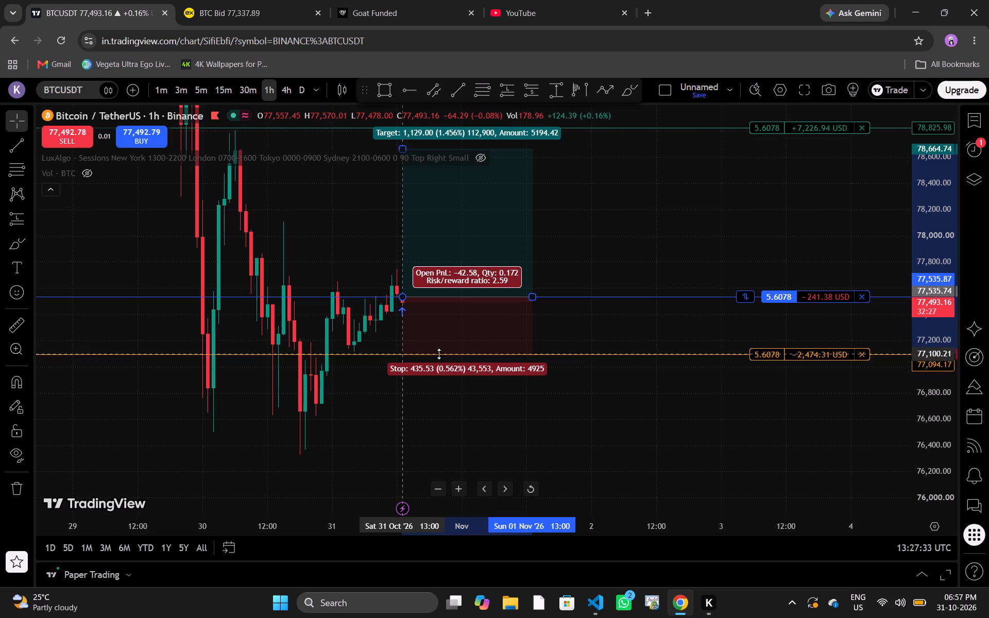
left_click_drag(439, 354, 439, 354)
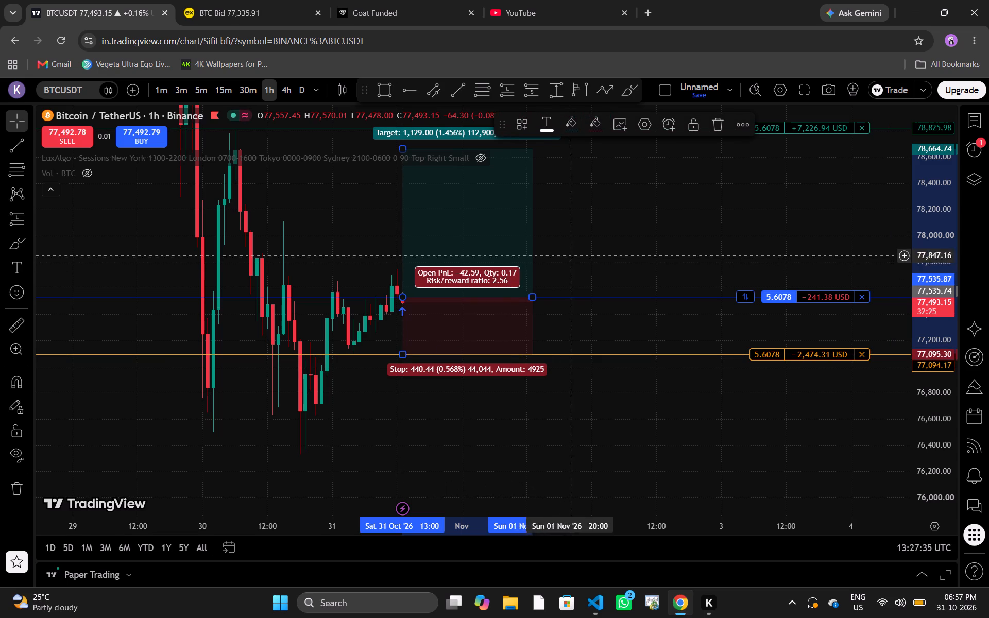
Raise the Long Position drawing's target level to about 78,825, in line with the trade's take profit.
left_click(598, 234)
left_click_drag(598, 234, 632, 324)
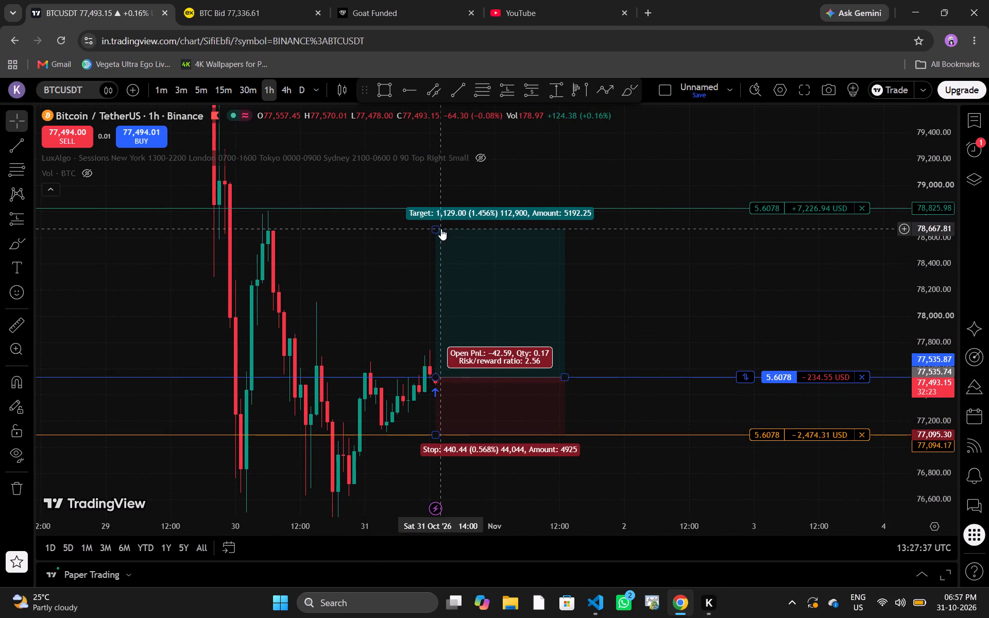
left_click_drag(437, 230, 447, 210)
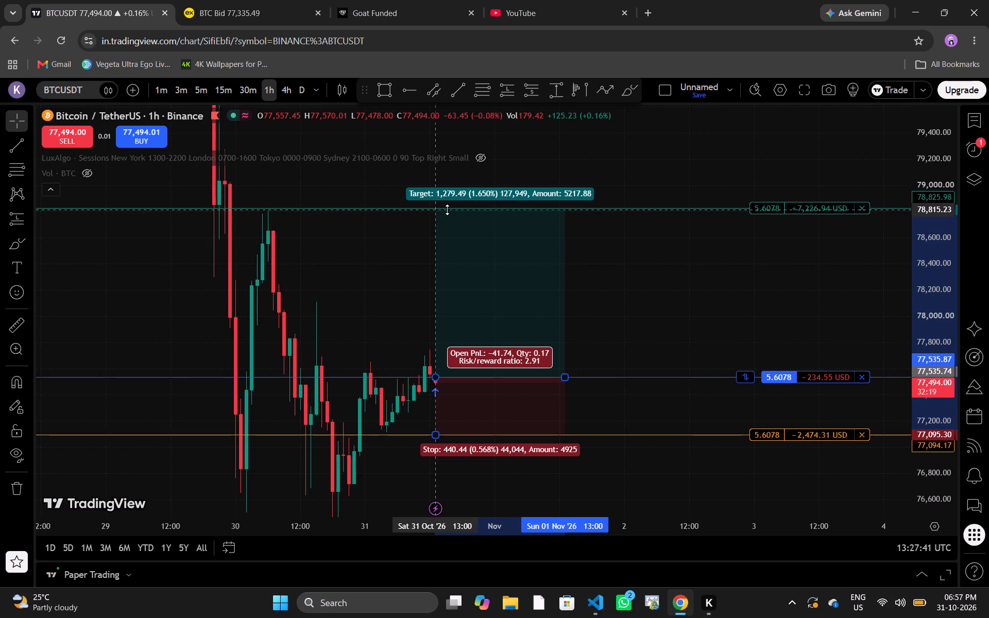
left_click_drag(447, 210, 437, 207)
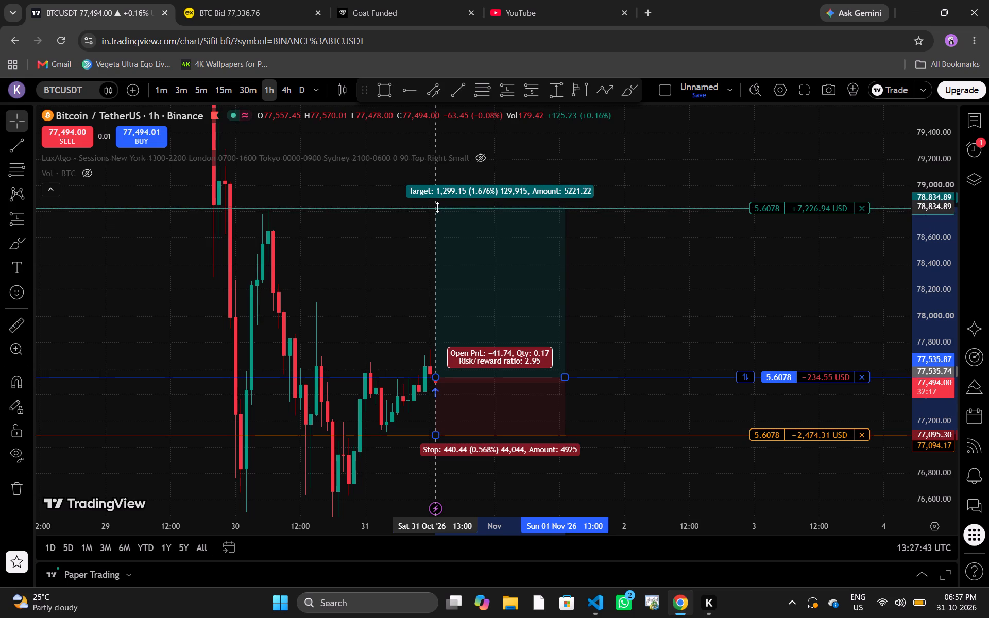
left_click_drag(437, 207, 437, 208)
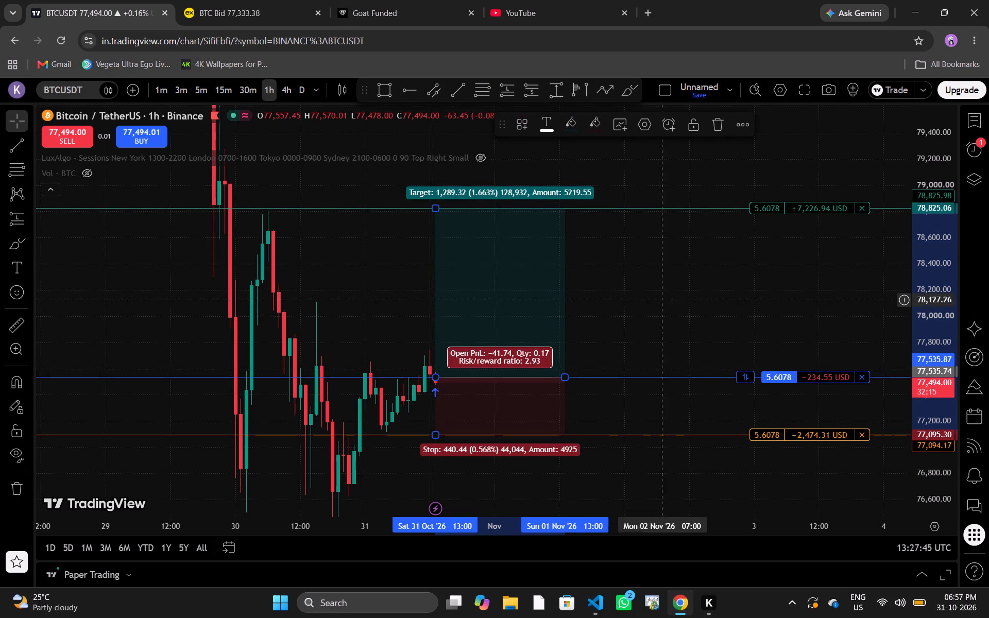
double_click(680, 303)
On the 1-minute chart, move the Long Position drawing's start to the 13:25 entry candle, with its entry level at about 77,533.
left_click_drag(680, 303, 660, 286)
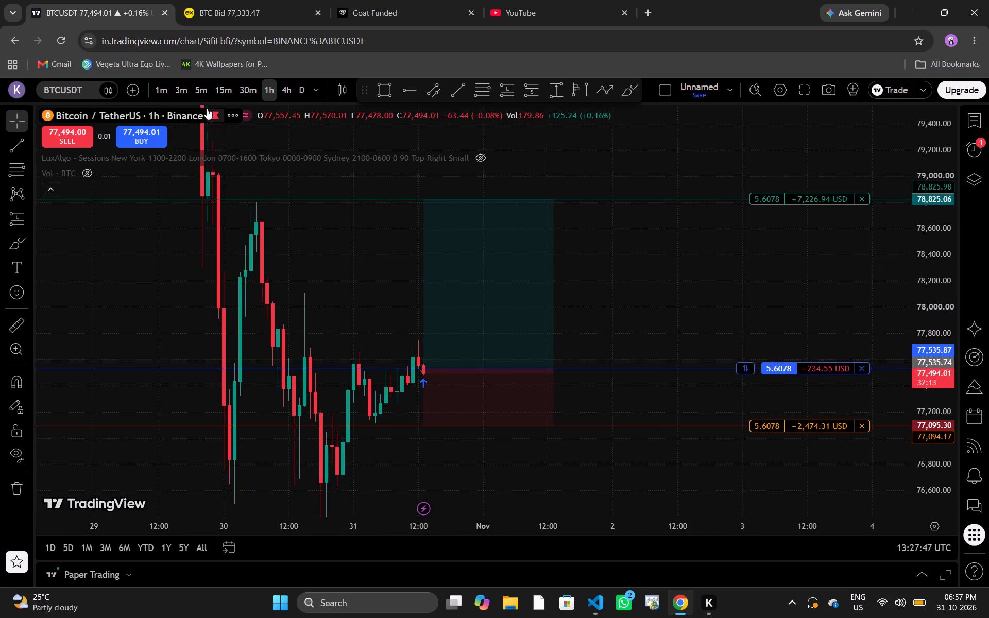
left_click(167, 91)
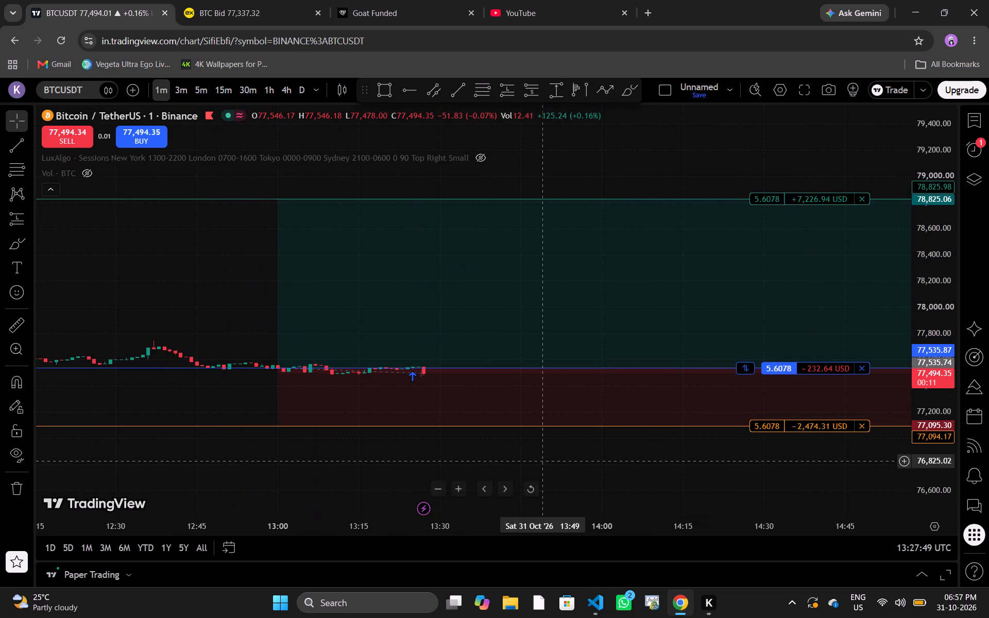
left_click_drag(543, 457, 472, 416)
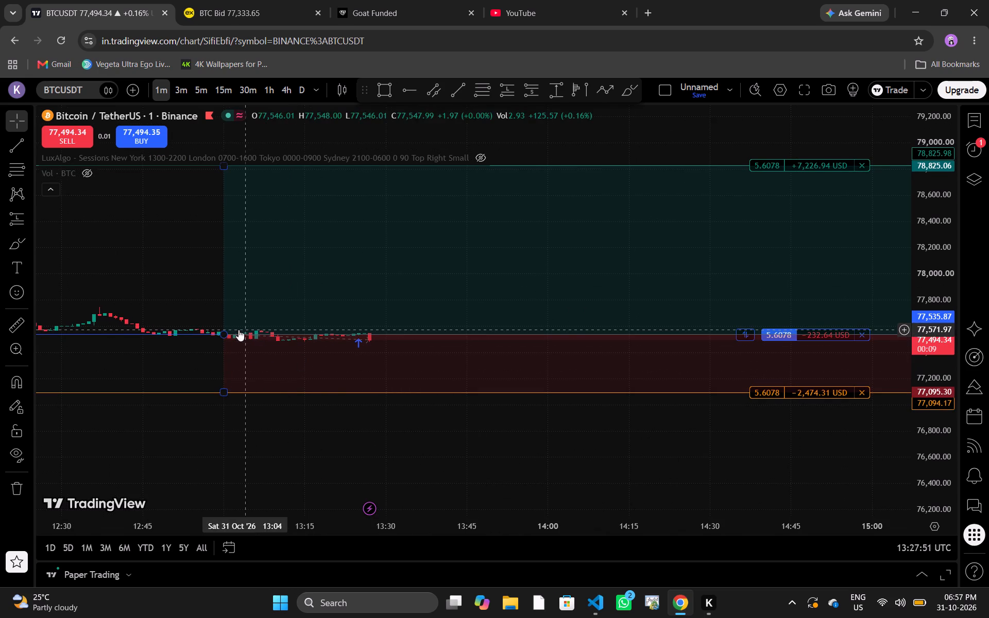
left_click_drag(225, 335, 257, 338)
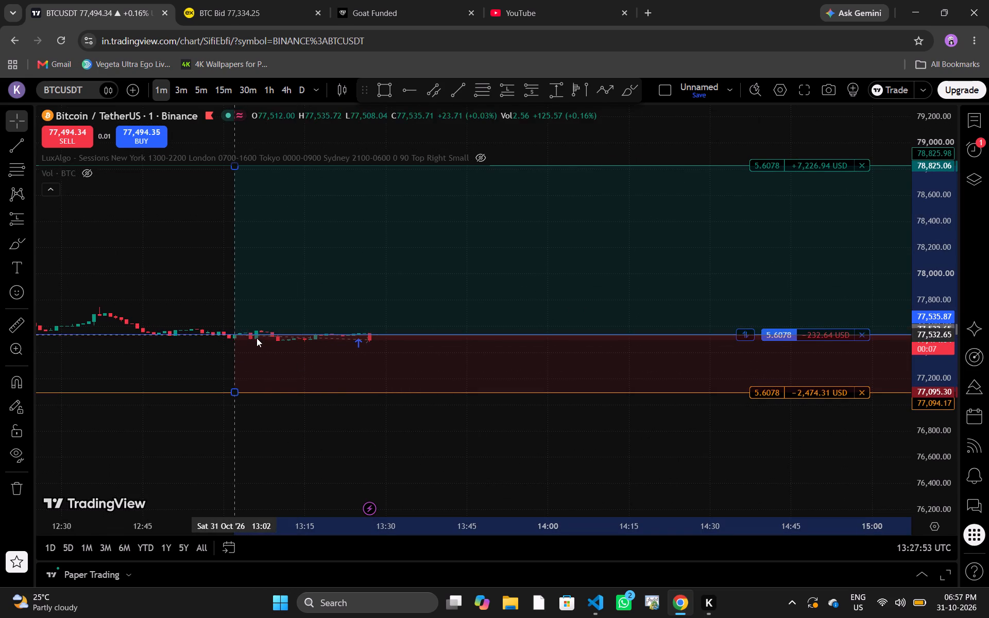
left_click_drag(257, 338, 348, 335)
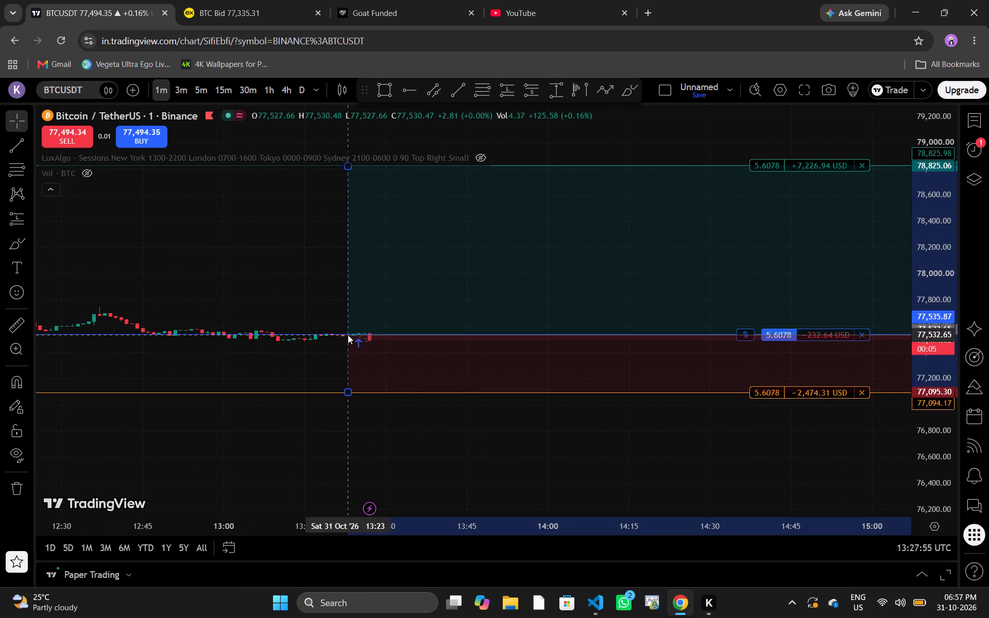
left_click_drag(348, 335, 354, 335)
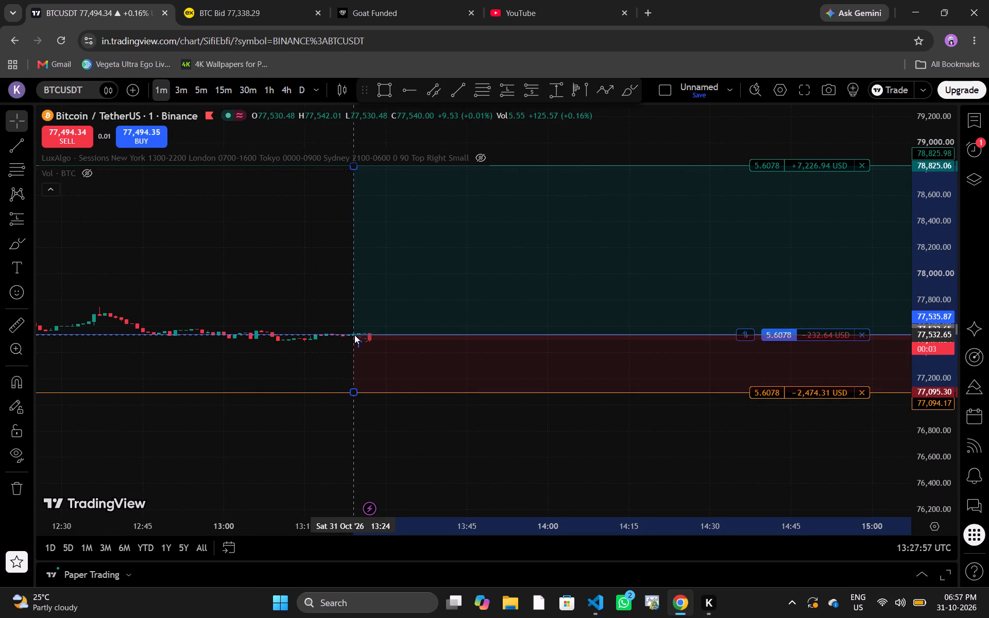
left_click_drag(354, 335, 358, 335)
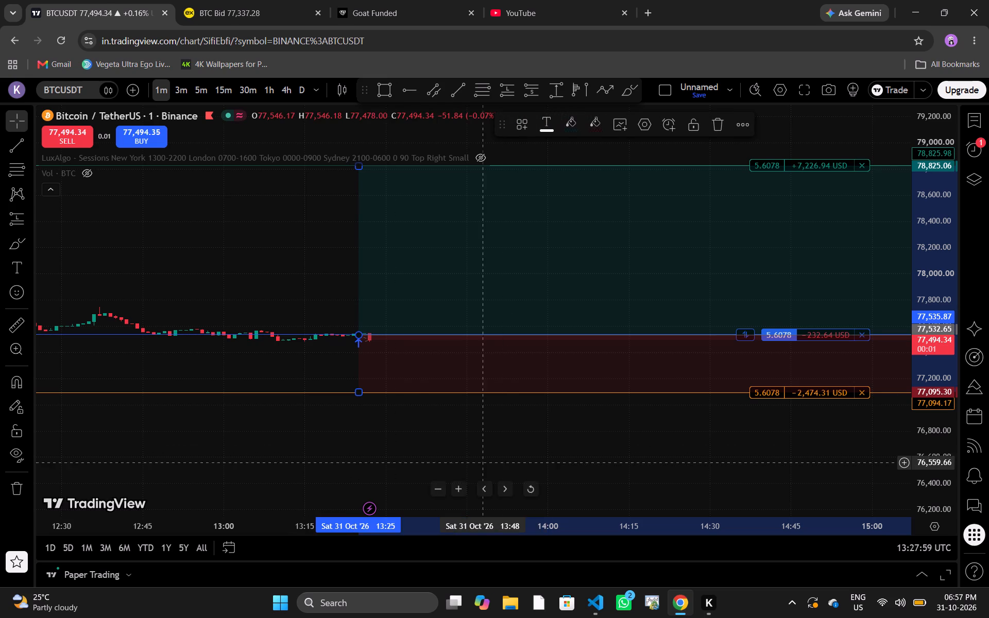
left_click(486, 479)
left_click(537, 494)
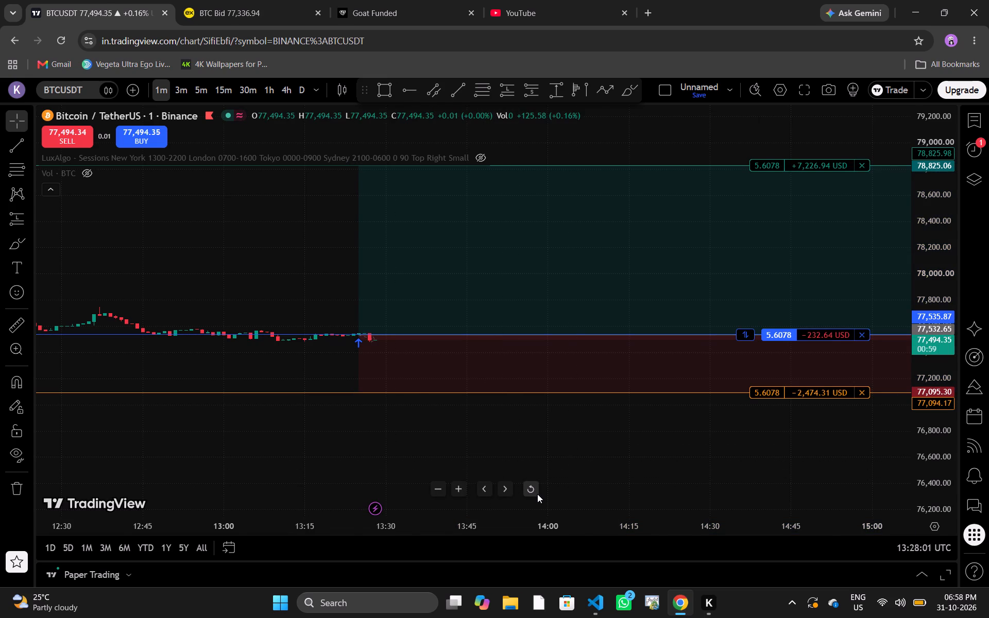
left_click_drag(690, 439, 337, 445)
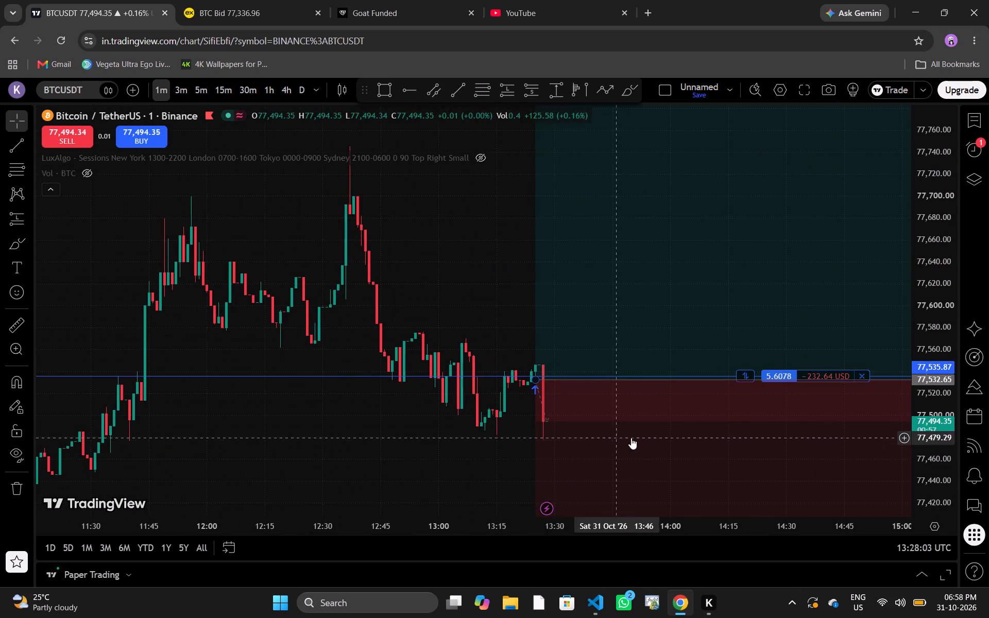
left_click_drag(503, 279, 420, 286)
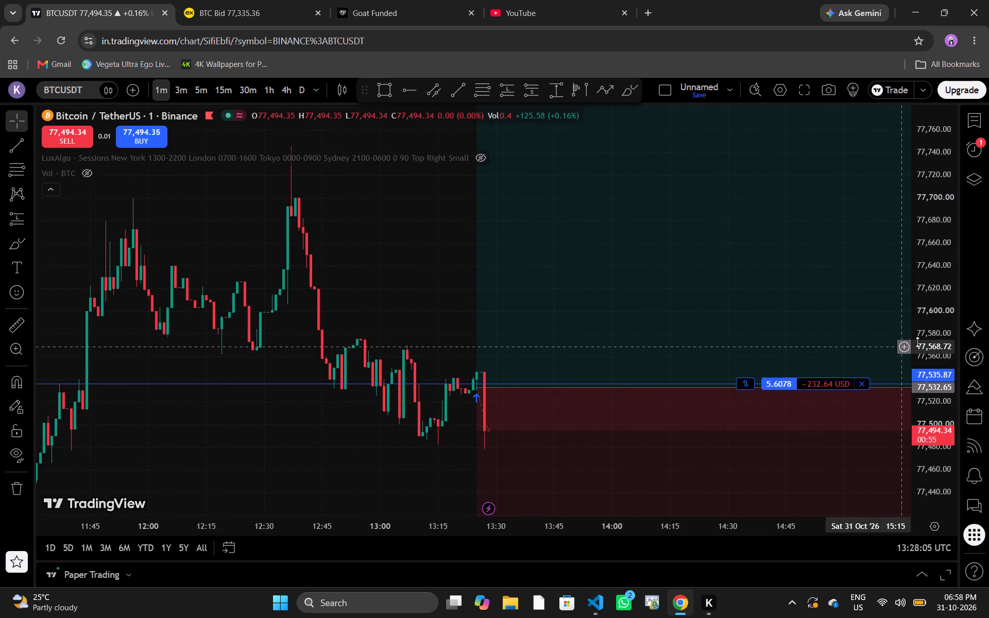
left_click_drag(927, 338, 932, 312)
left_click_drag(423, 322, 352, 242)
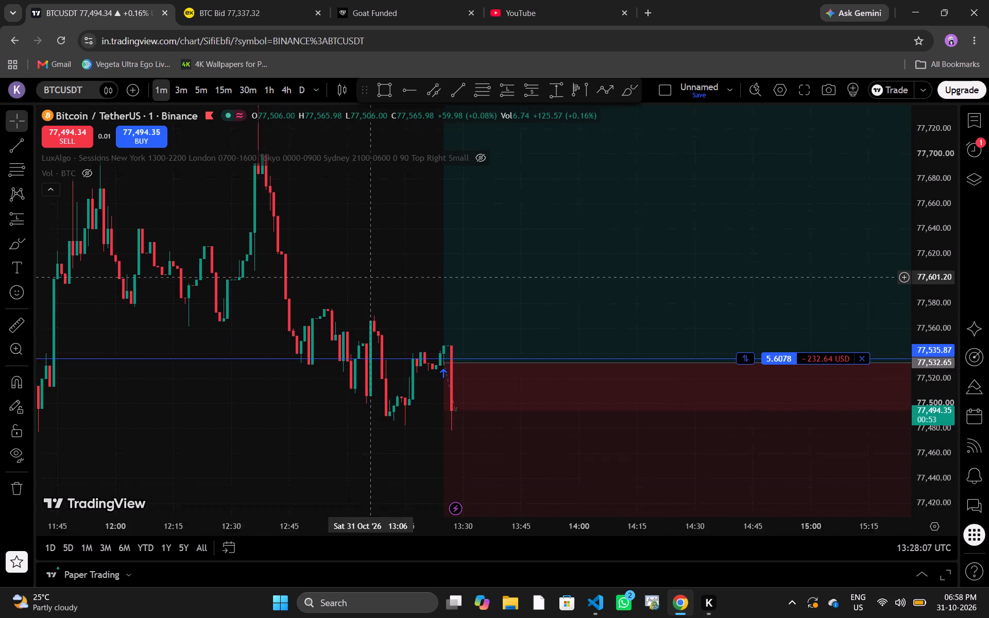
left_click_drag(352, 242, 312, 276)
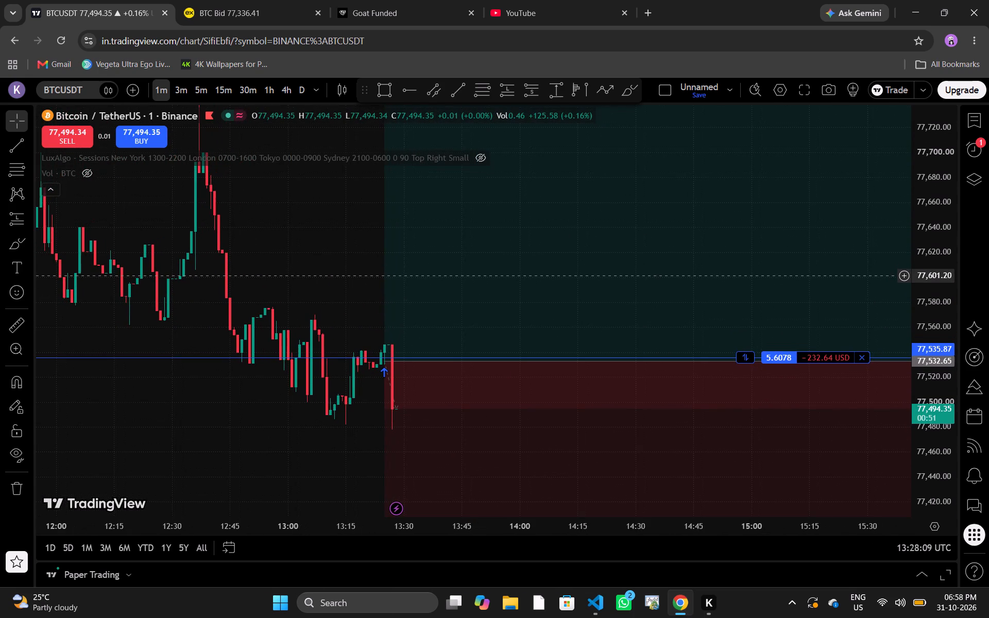
Raise the Long Position drawing's entry level to about 77,535.69, in line with the trade's entry line, keeping its 13:25 start.
left_click_drag(312, 276, 311, 276)
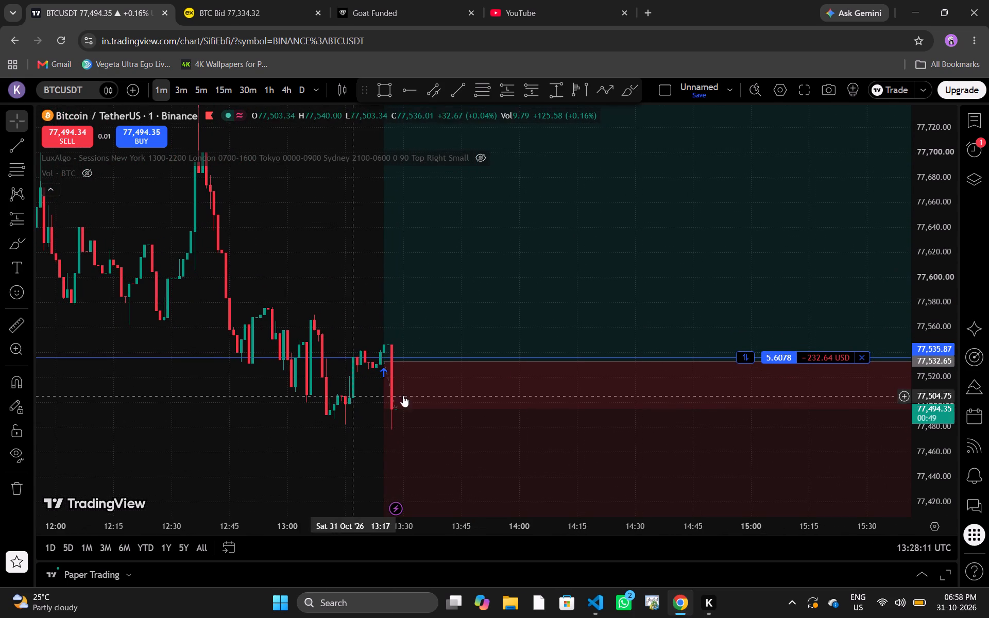
left_click_drag(384, 362, 383, 357)
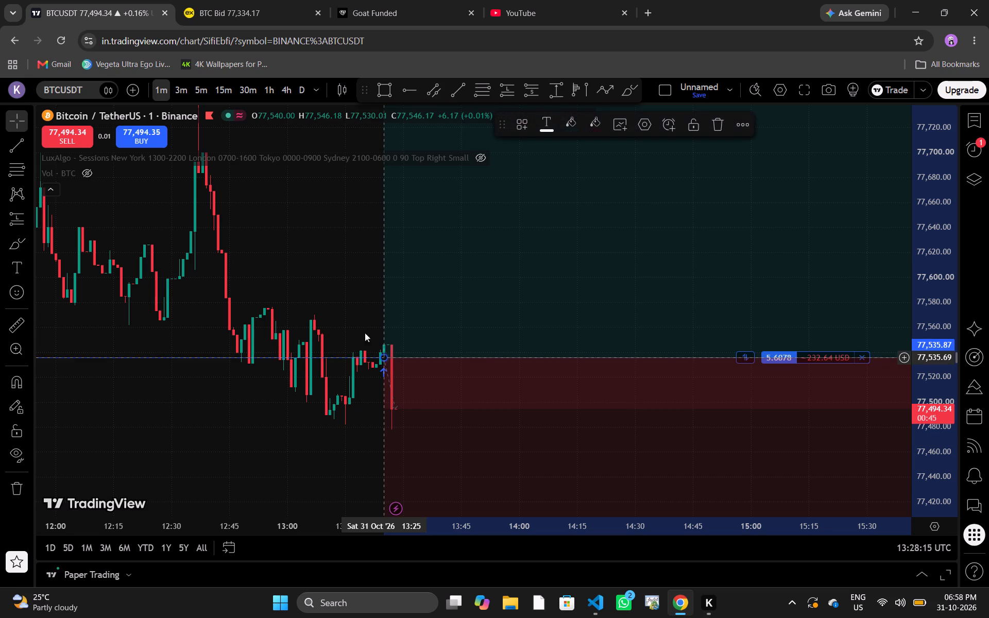
double_click(334, 248)
Switch to the 1-hour chart and examine the long trade's entry, stop-loss and take-profit levels against the price action since 26 October.
left_click_drag(334, 248, 306, 255)
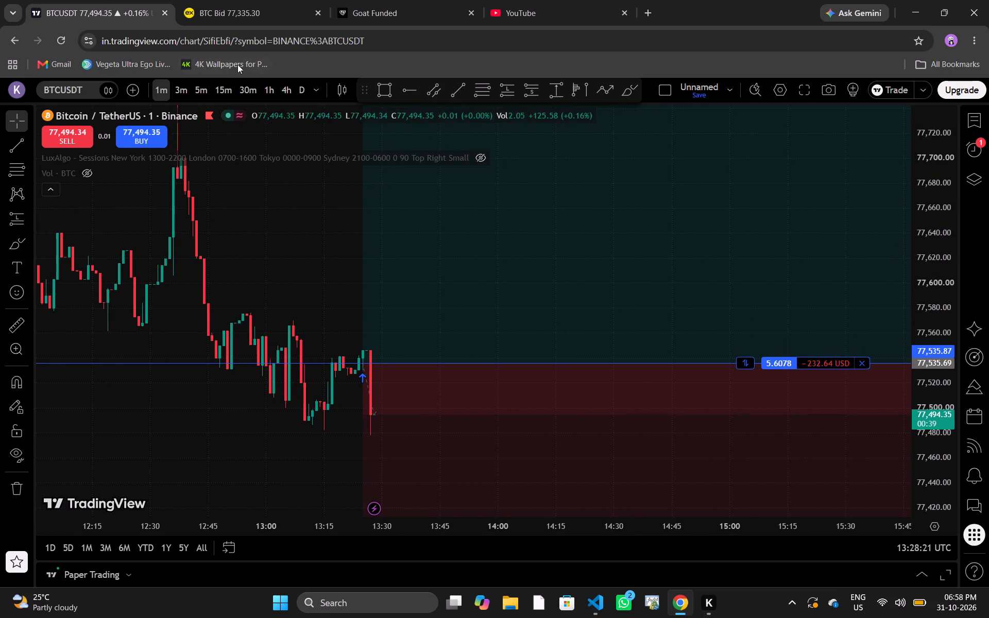
left_click(271, 91)
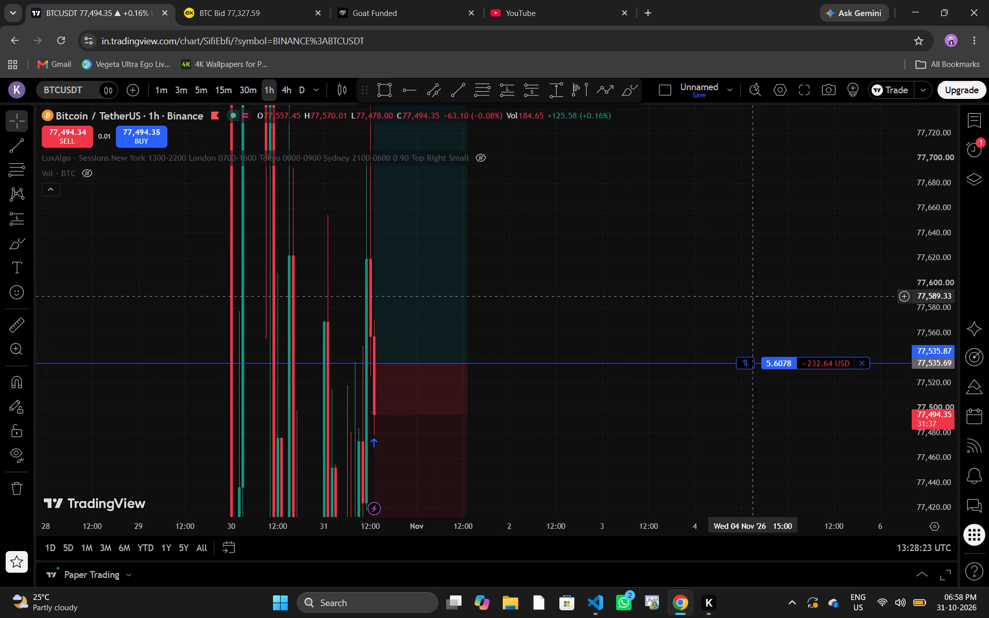
left_click_drag(941, 177, 949, 474)
left_click_drag(687, 421, 851, 370)
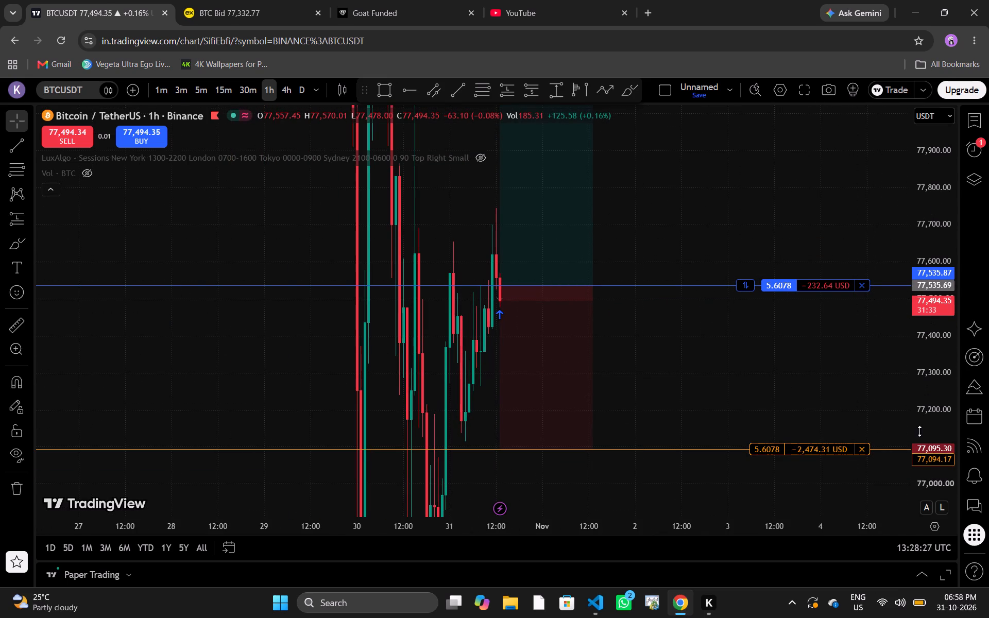
left_click_drag(942, 211, 908, 429)
left_click_drag(656, 398, 633, 517)
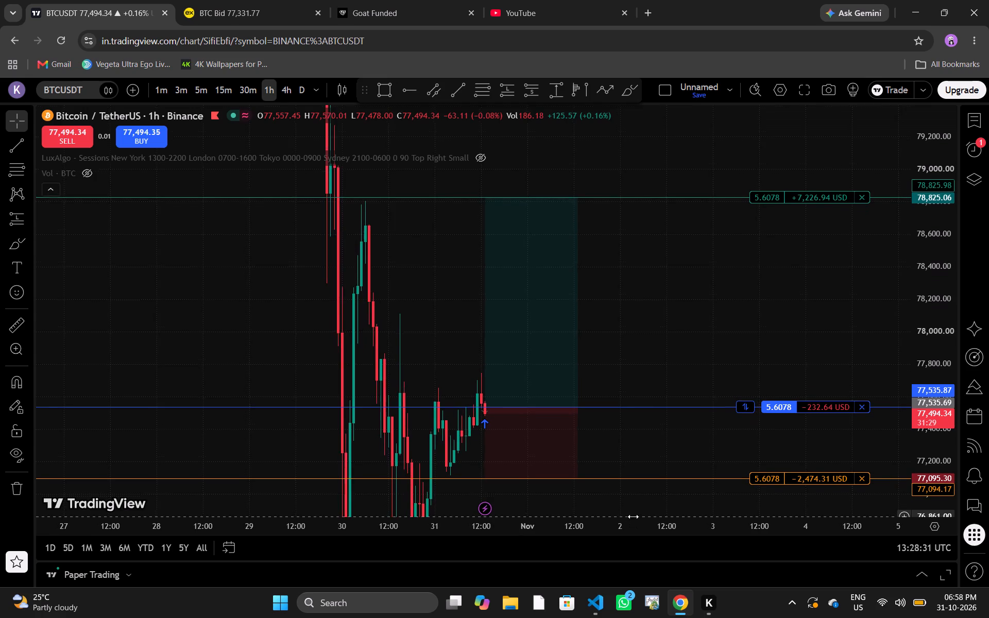
left_click_drag(633, 517, 677, 357)
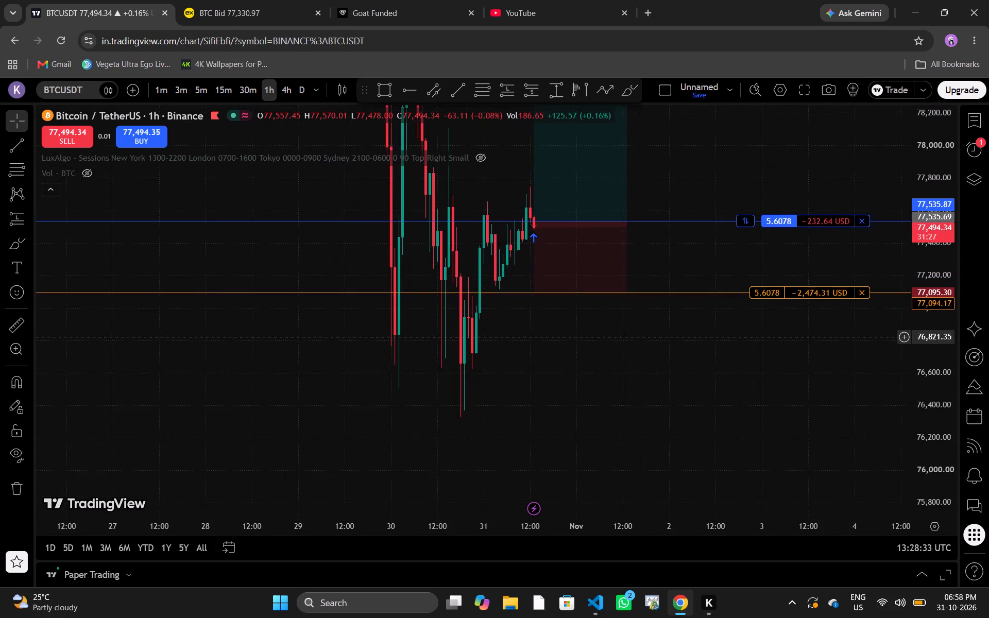
left_click_drag(677, 357, 655, 461)
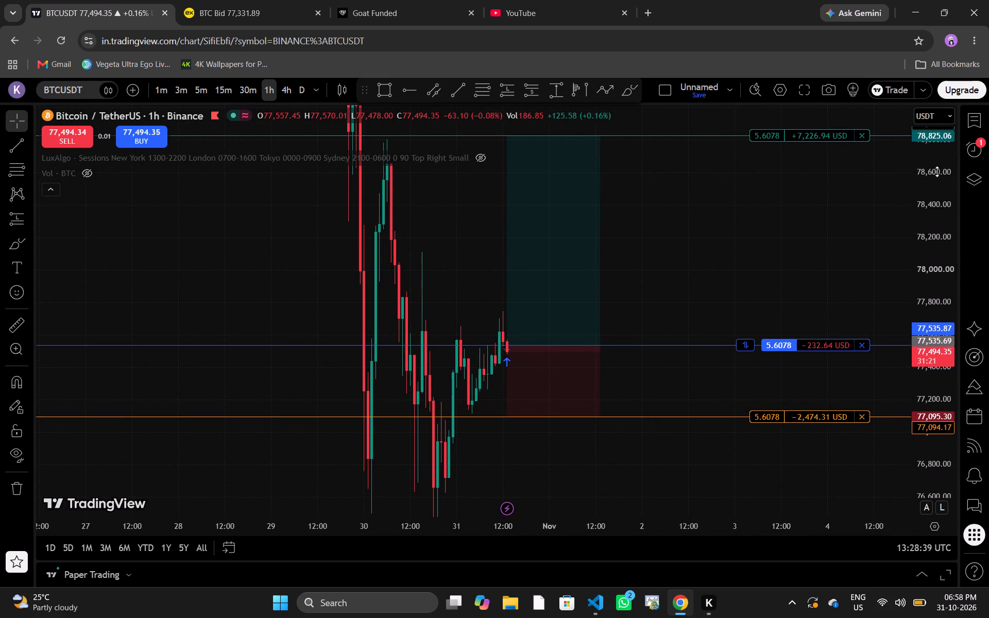
left_click_drag(939, 171, 914, 441)
left_click_drag(646, 415, 756, 487)
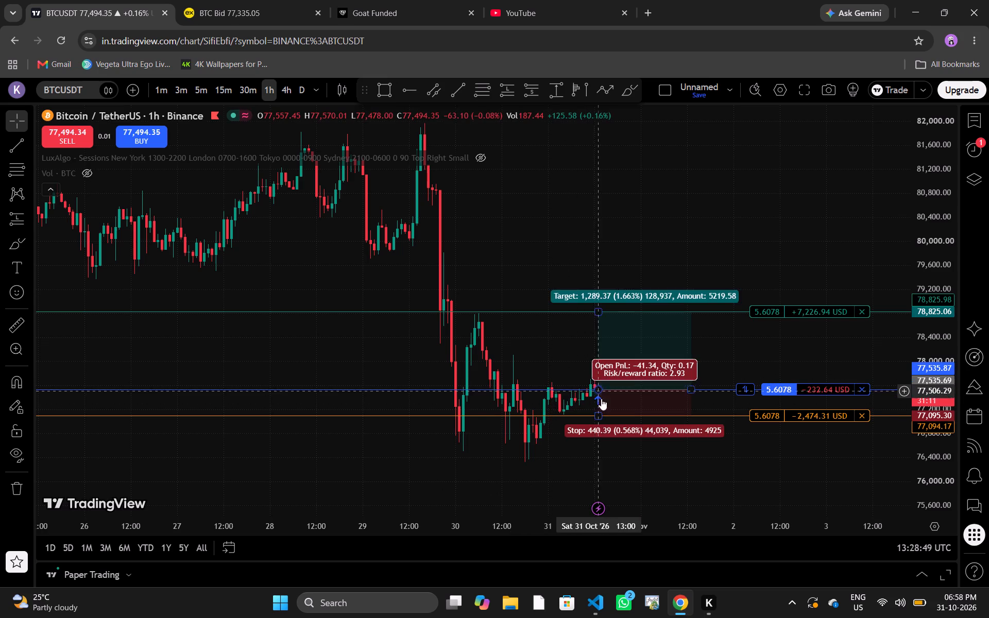
left_click(632, 484)
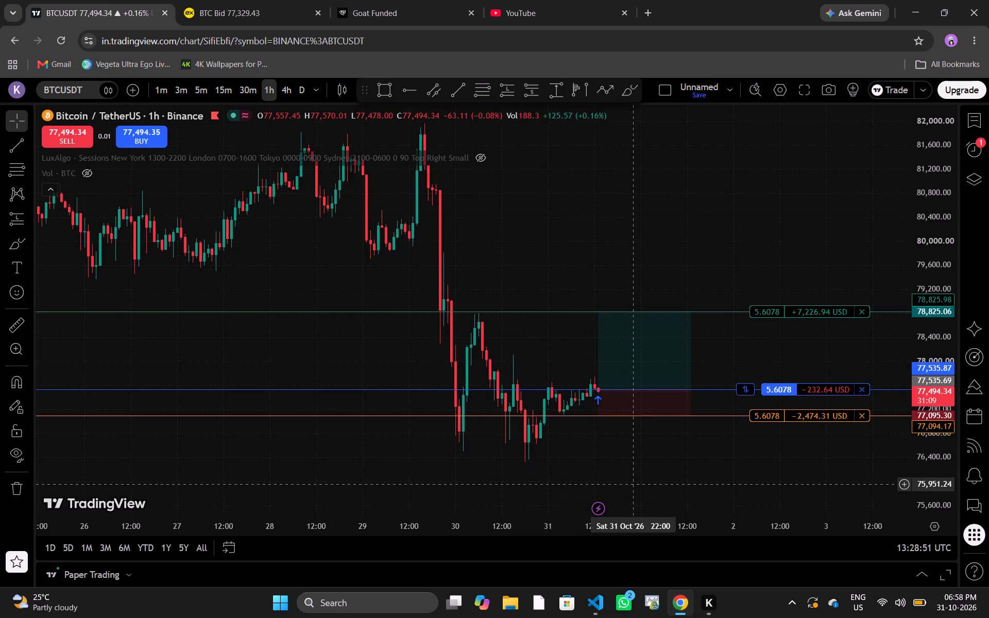
left_click_drag(632, 484, 591, 443)
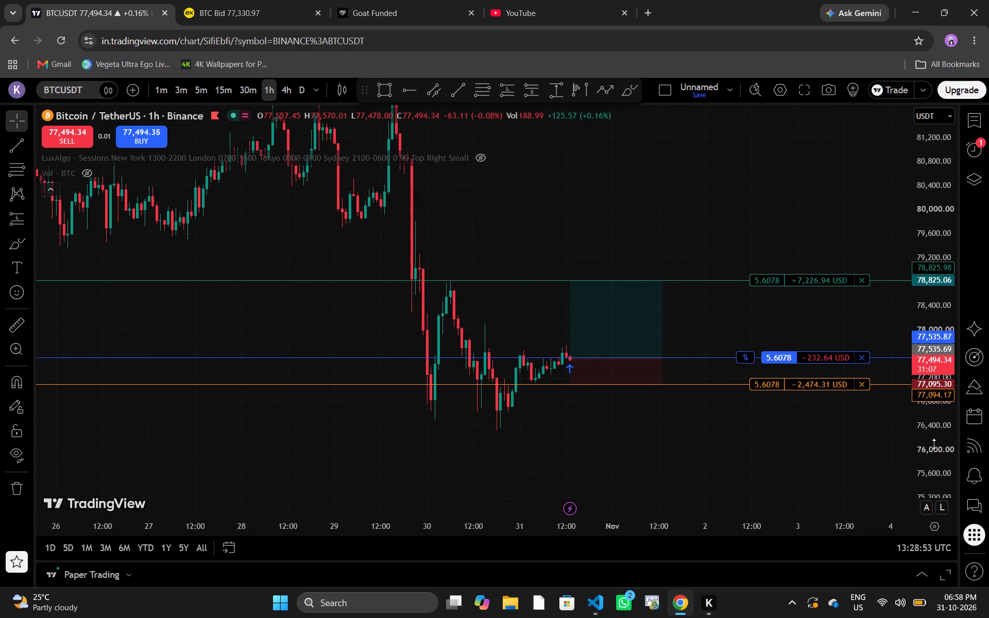
left_click_drag(924, 352, 939, 326)
left_click_drag(939, 326, 933, 272)
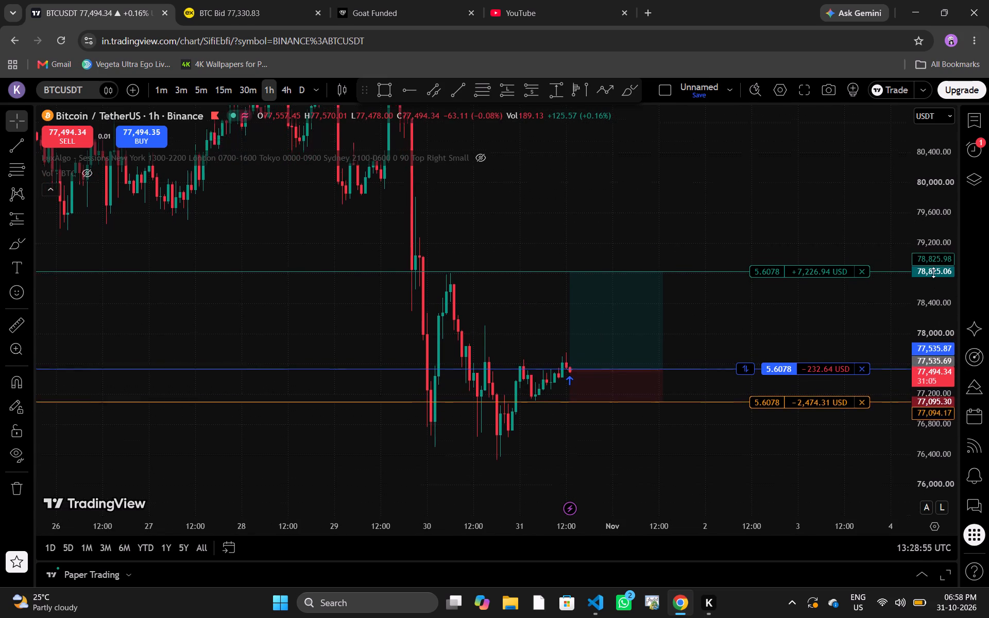
left_click_drag(933, 272, 935, 201)
left_click_drag(819, 306, 807, 275)
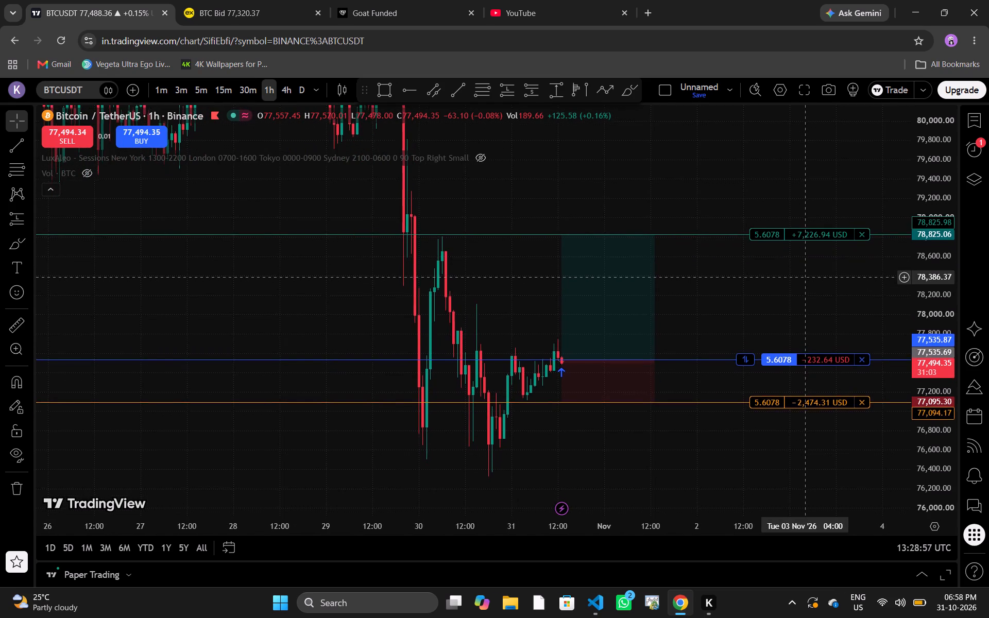
left_click_drag(807, 275, 807, 273)
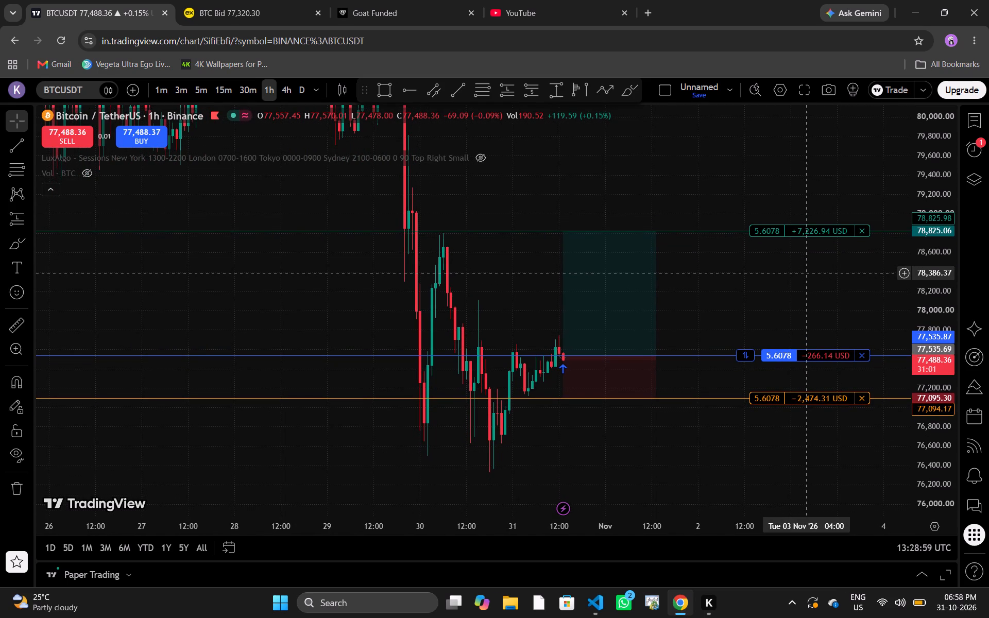
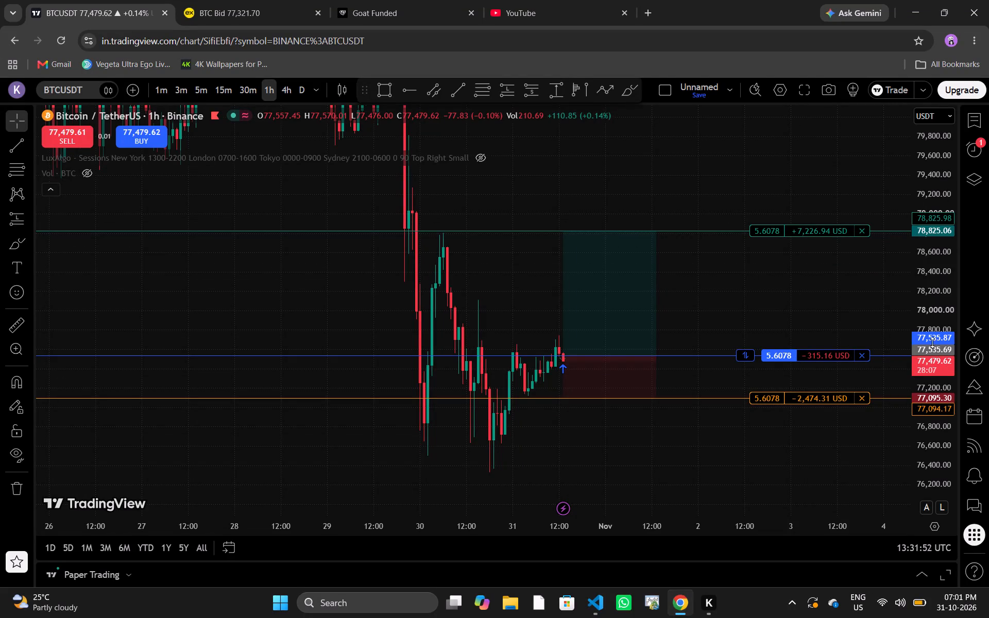
Examine the long trade's entry, stop-loss and take-profit levels against the BTCUSDT 1-hour price action, from the wider range down to recent candles.
left_click_drag(942, 142, 929, 307)
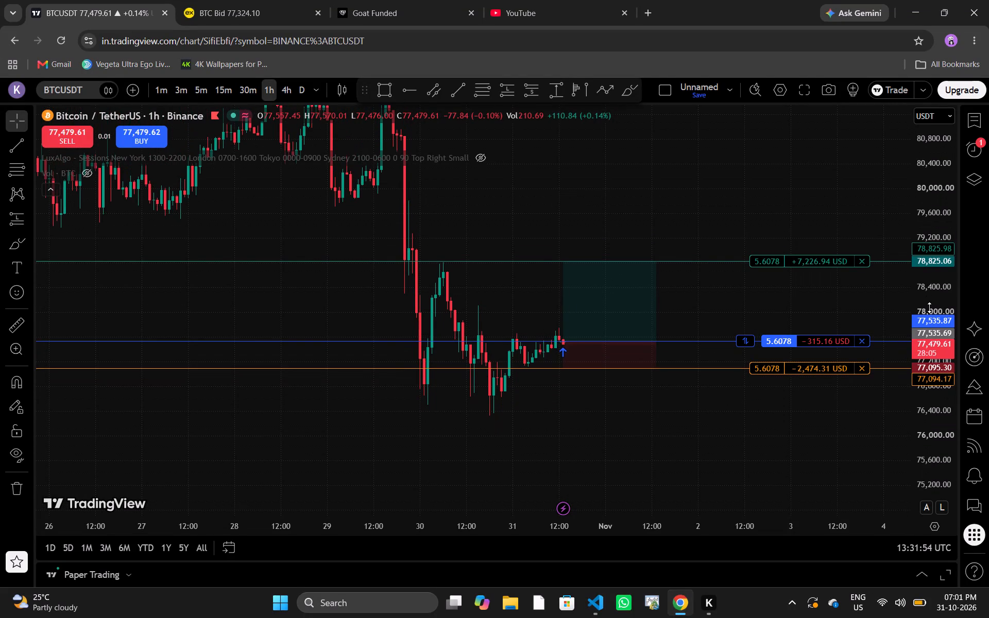
left_click_drag(738, 200, 715, 347)
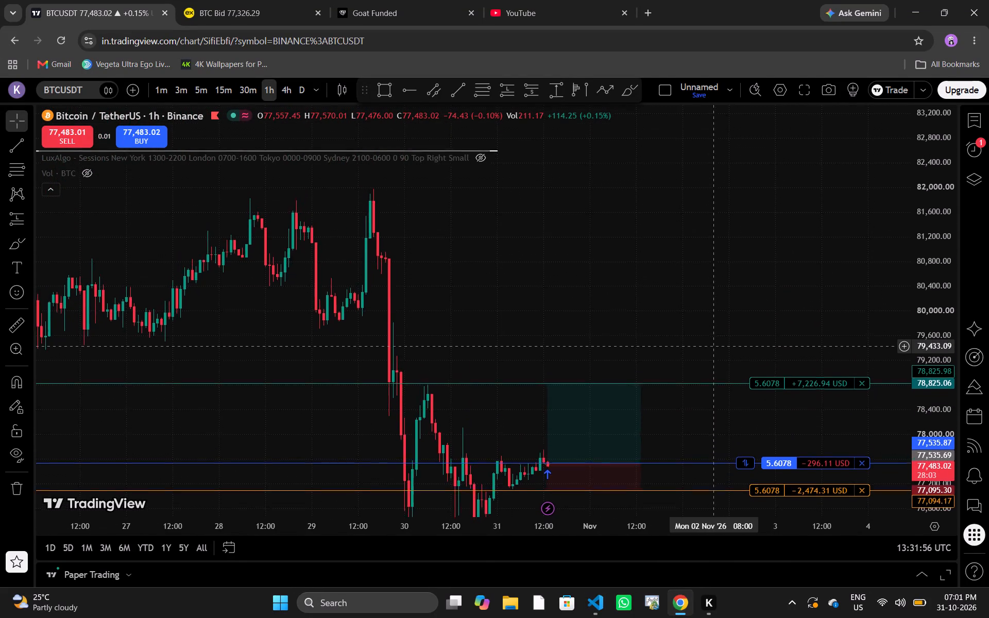
left_click_drag(715, 347, 881, 328)
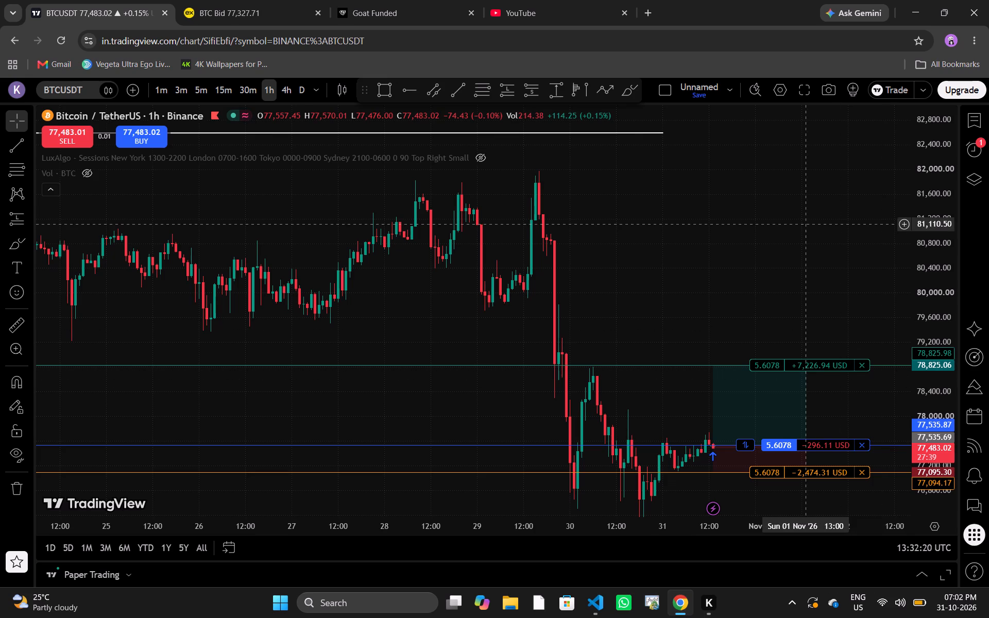
left_click_drag(805, 225, 755, 95)
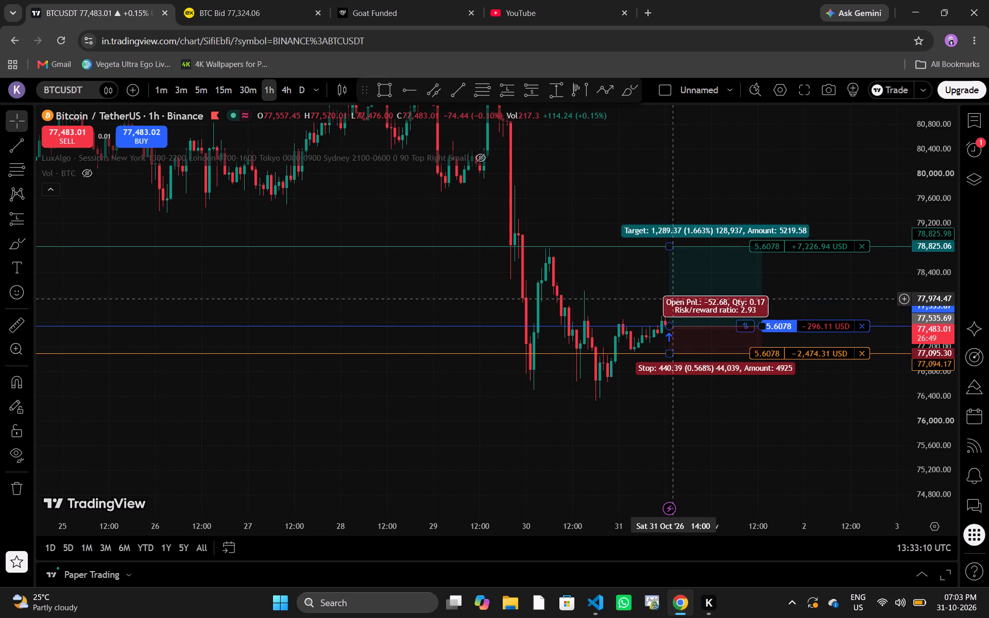
left_click_drag(525, 407, 357, 468)
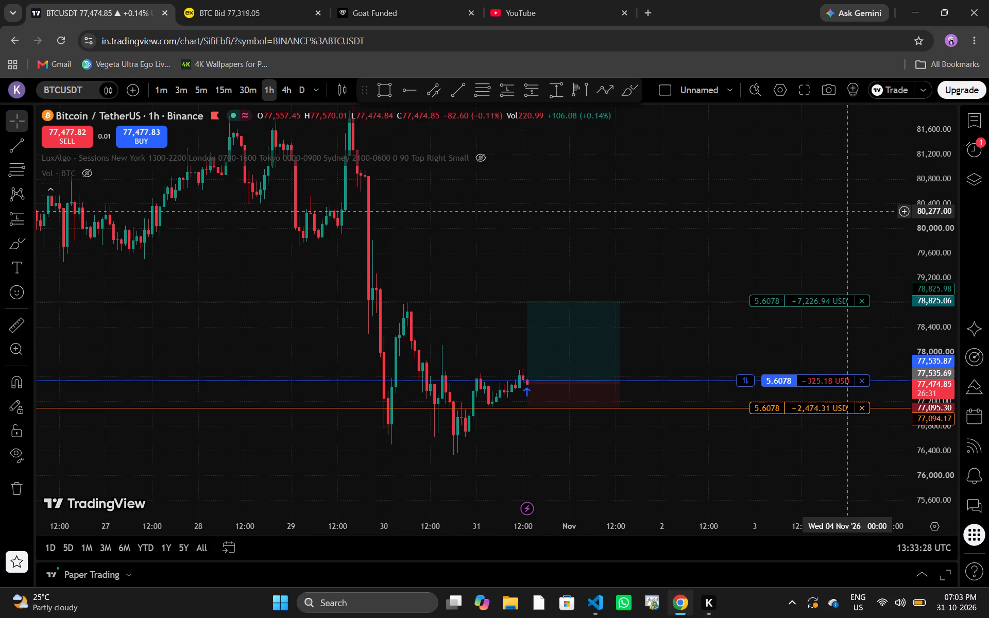
left_click_drag(935, 381, 922, 60)
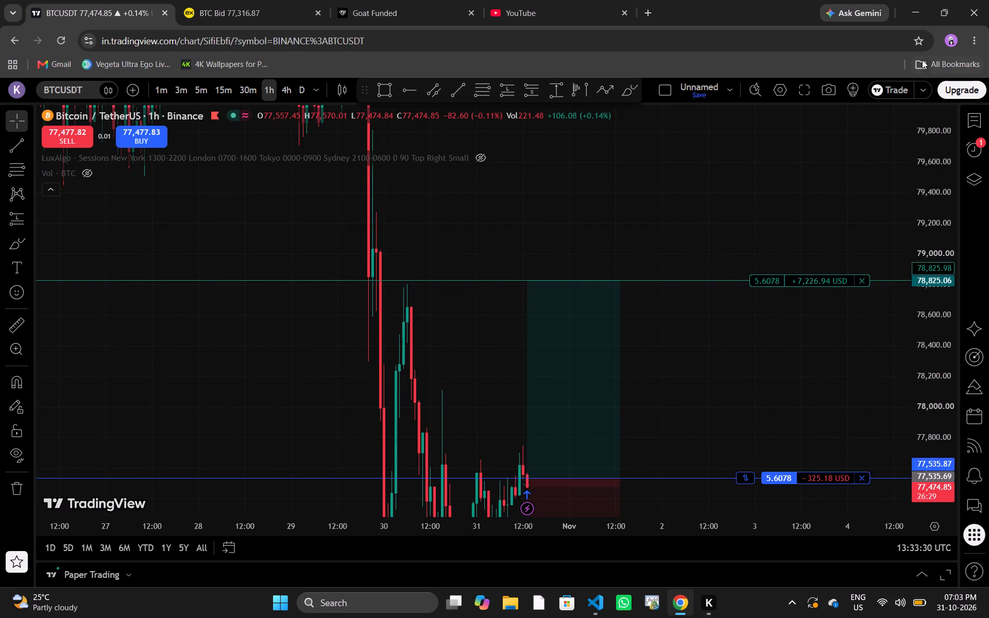
left_click_drag(783, 438, 739, 269)
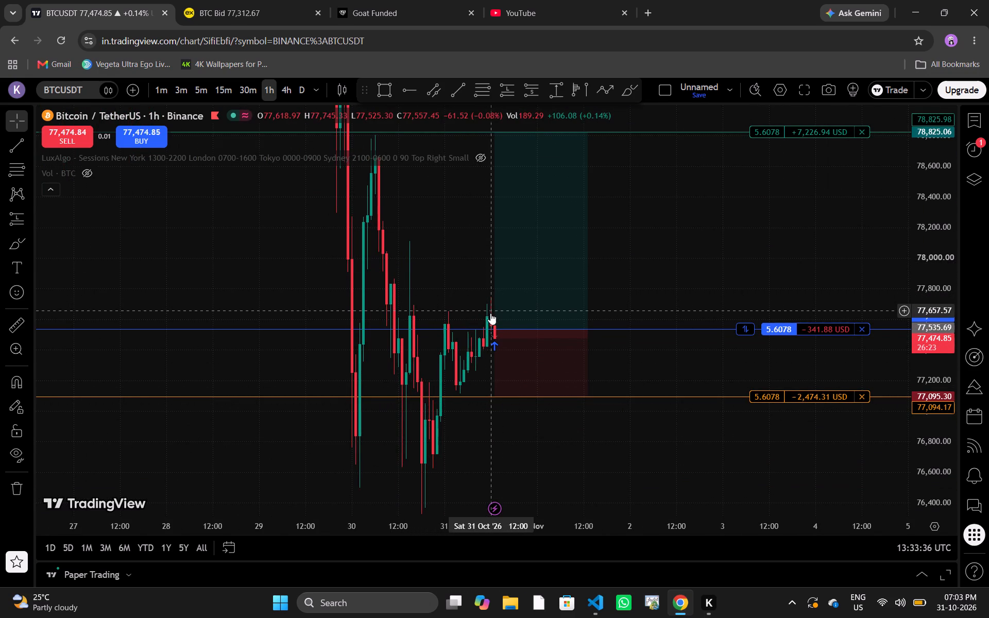
left_click_drag(650, 472, 694, 459)
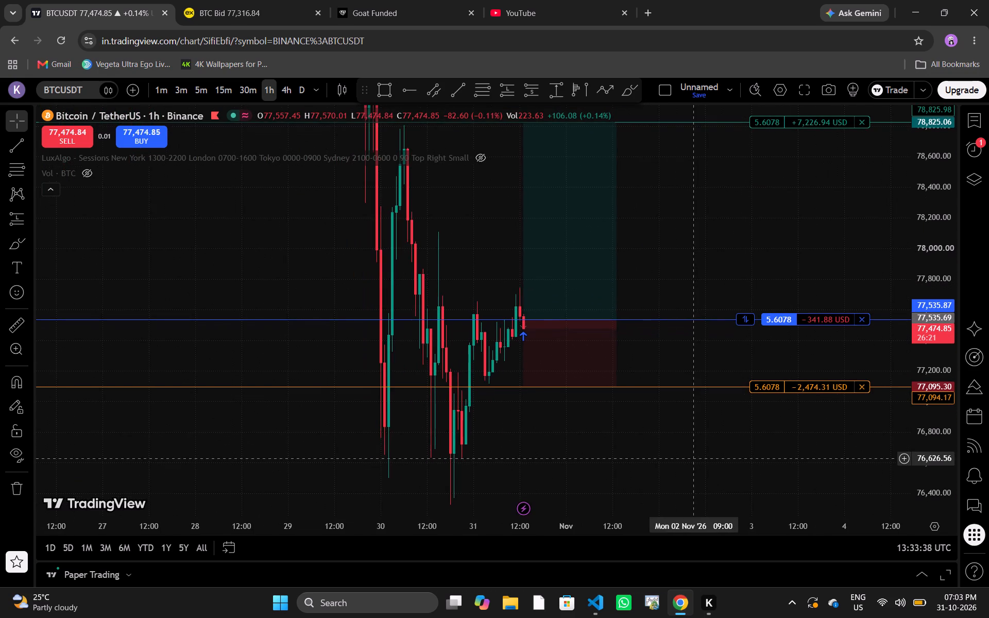
left_click_drag(694, 459, 685, 452)
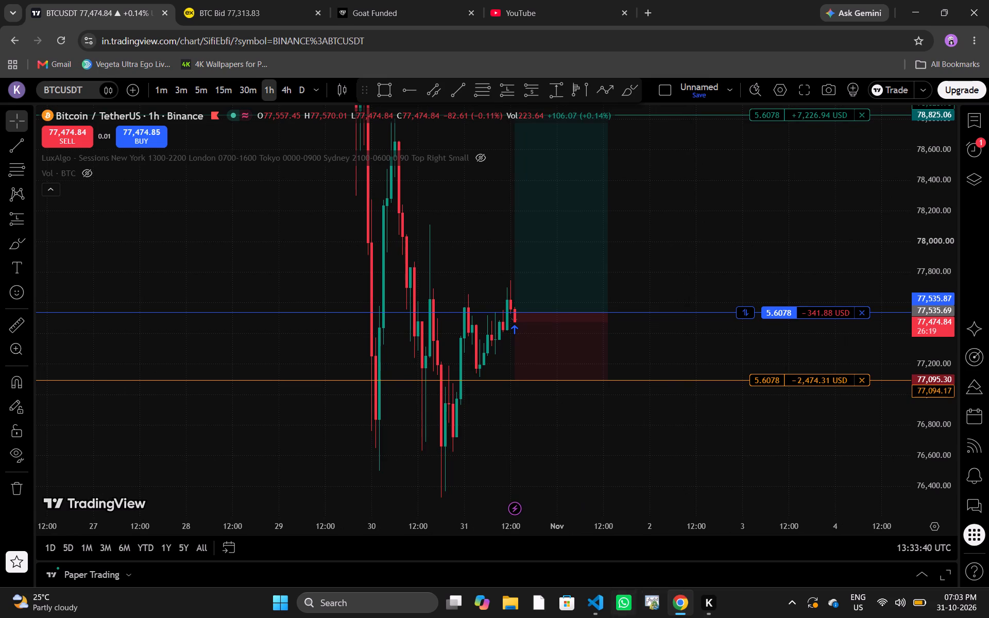
Switch to the Exness terminal and set the BTC chart to the 1-hour timeframe, framing the candles since 30 October.
left_click(248, 0)
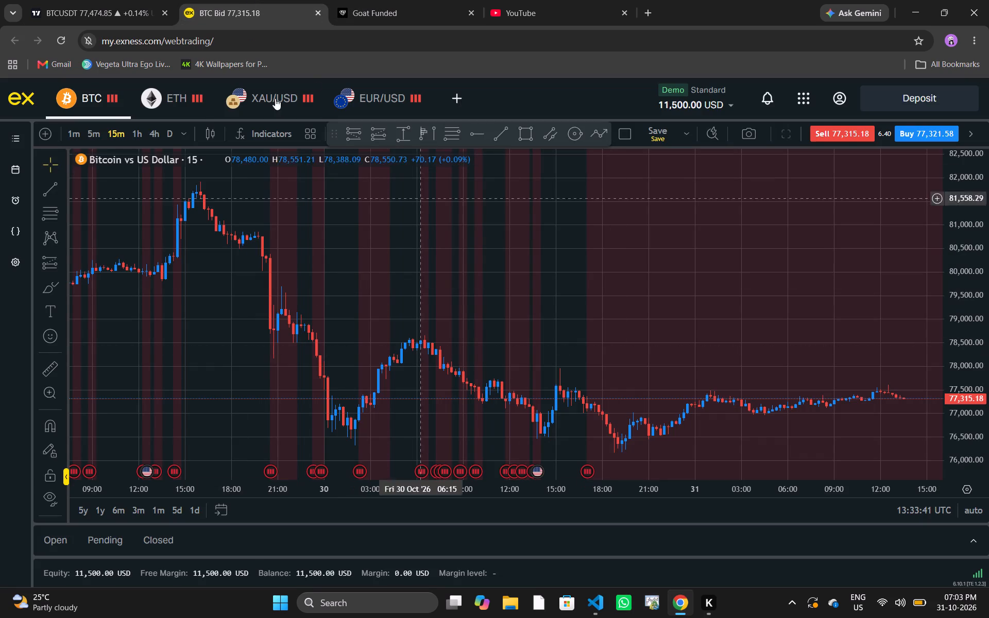
left_click(135, 133)
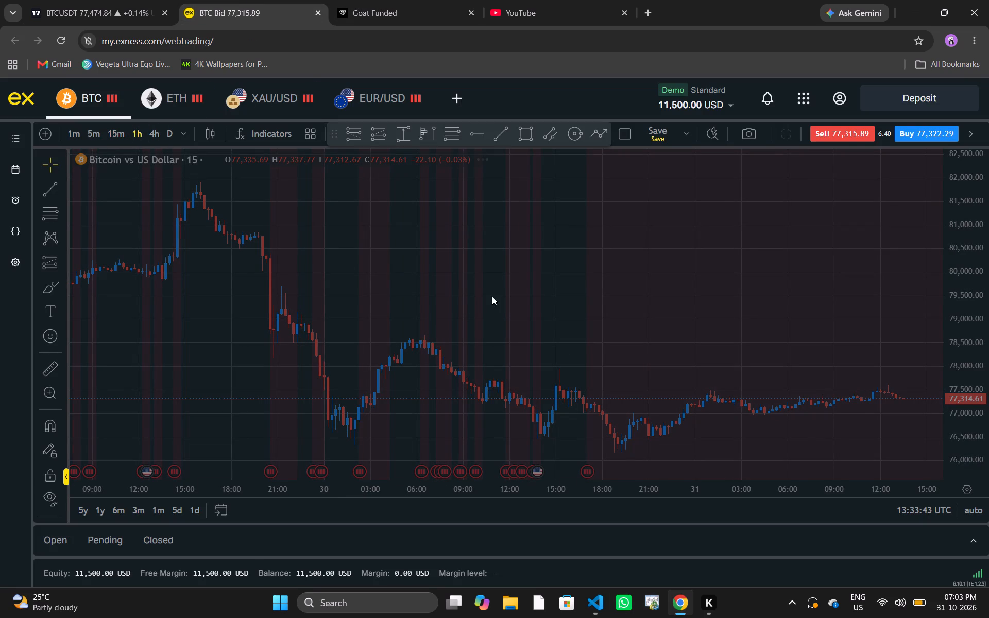
left_click_drag(710, 317, 441, 324)
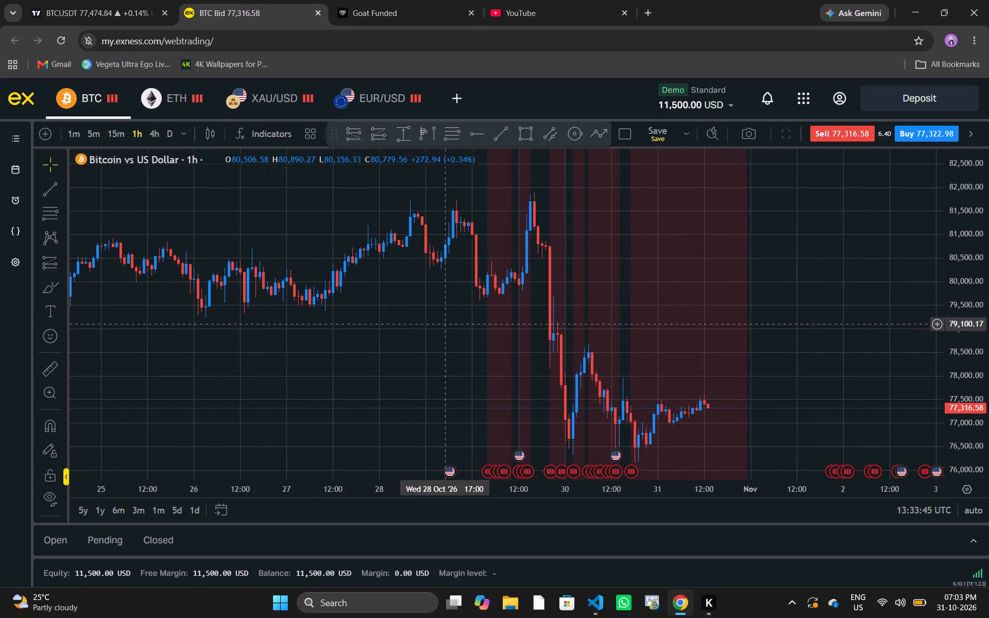
left_click_drag(966, 403, 927, 152)
left_click_drag(899, 336, 764, 36)
left_click_drag(780, 336, 834, 299)
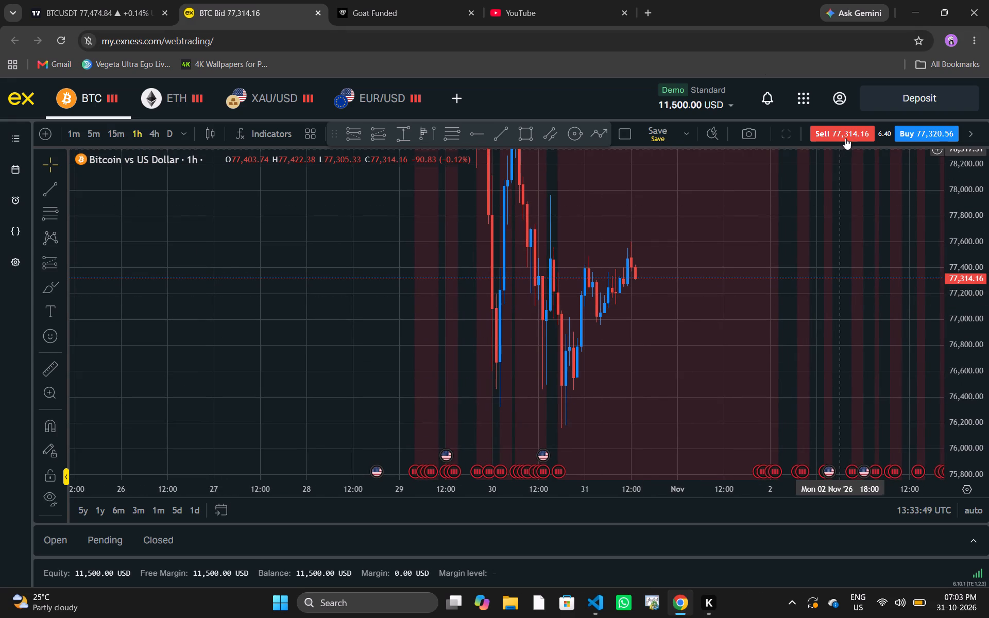
Open a market sell position on BTC with a volume of 50 lots in the Exness demo account.
left_click(844, 134)
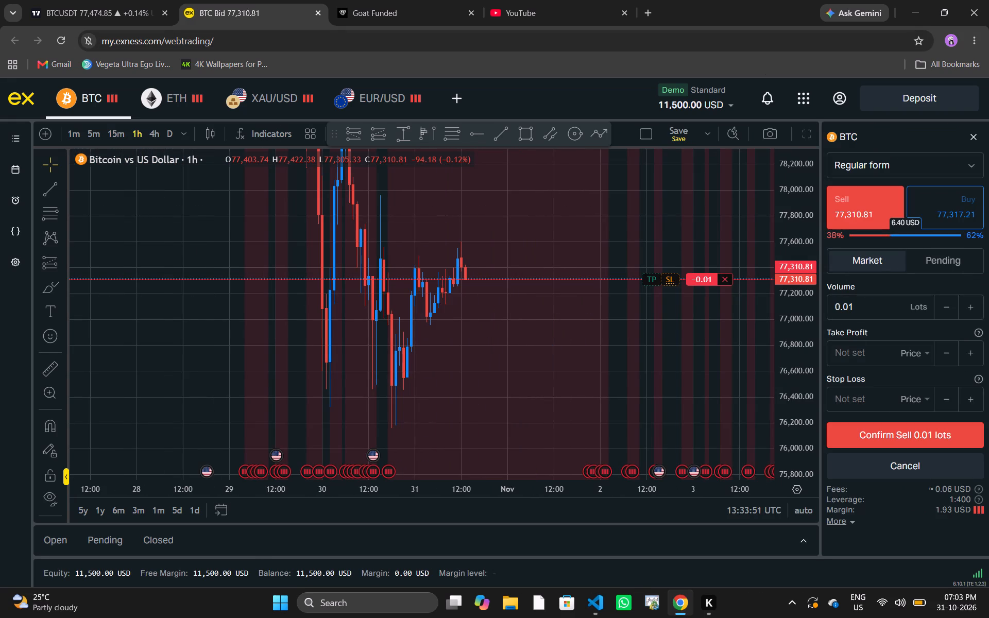
left_click(868, 312)
key("BackSpace")
key("BackSpace")
key("BackSpace")
key("BackSpace")
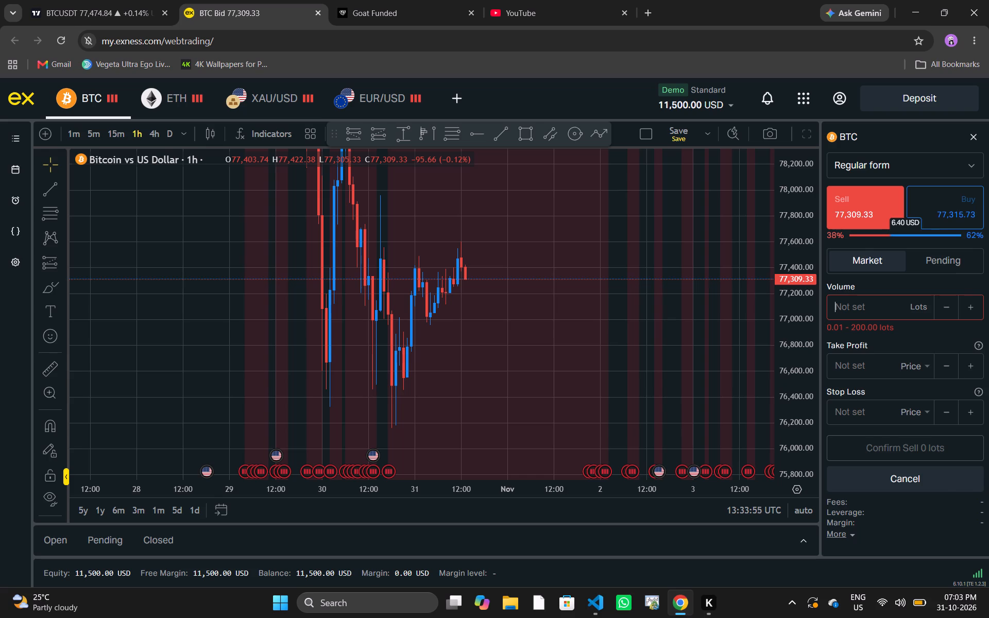
type("10")
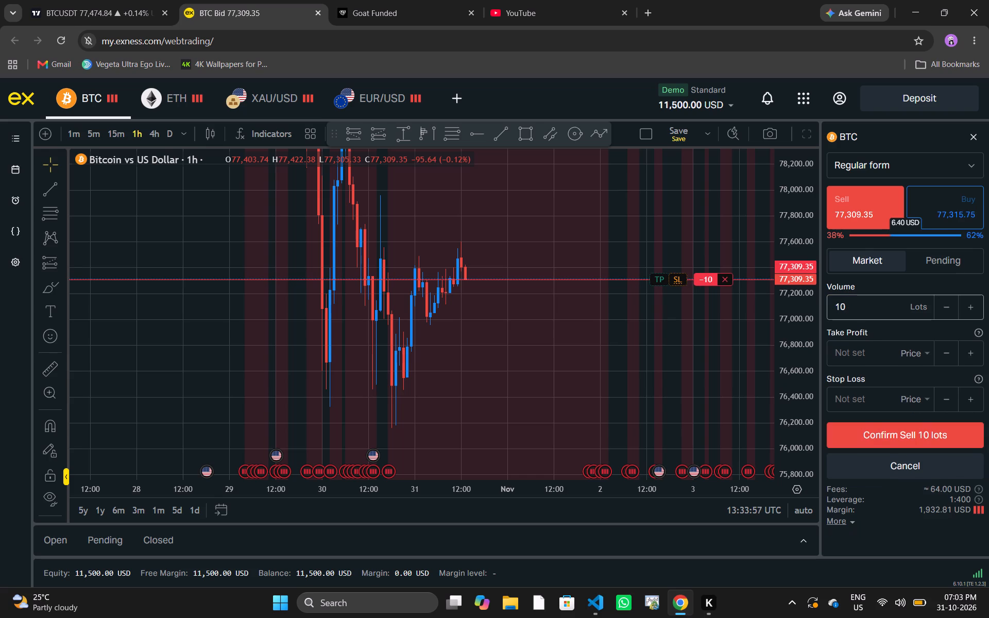
key("BackSpace")
key("BackSpace")
key("BackSpace")
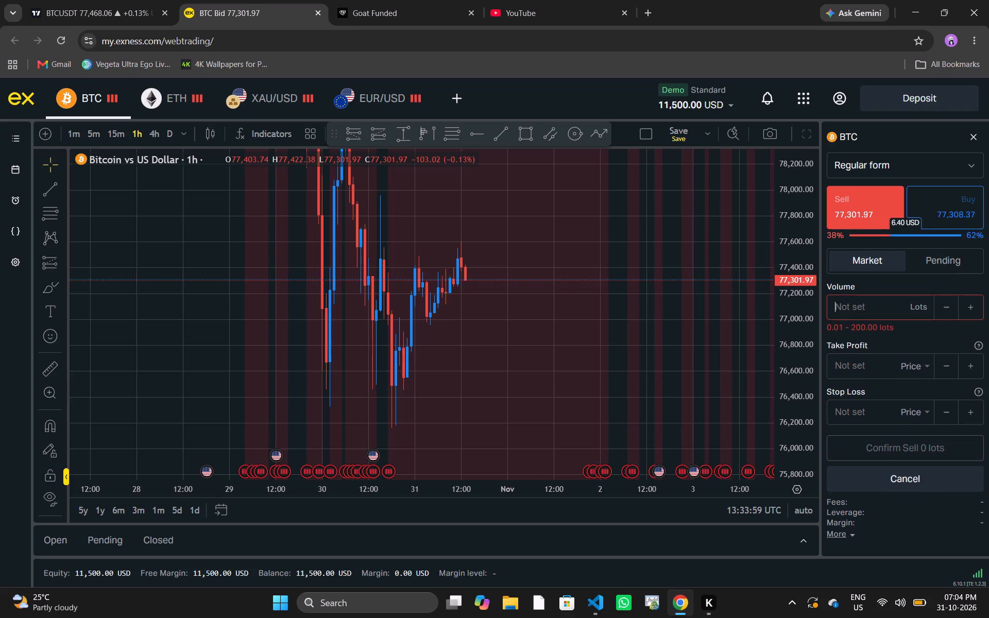
type("50")
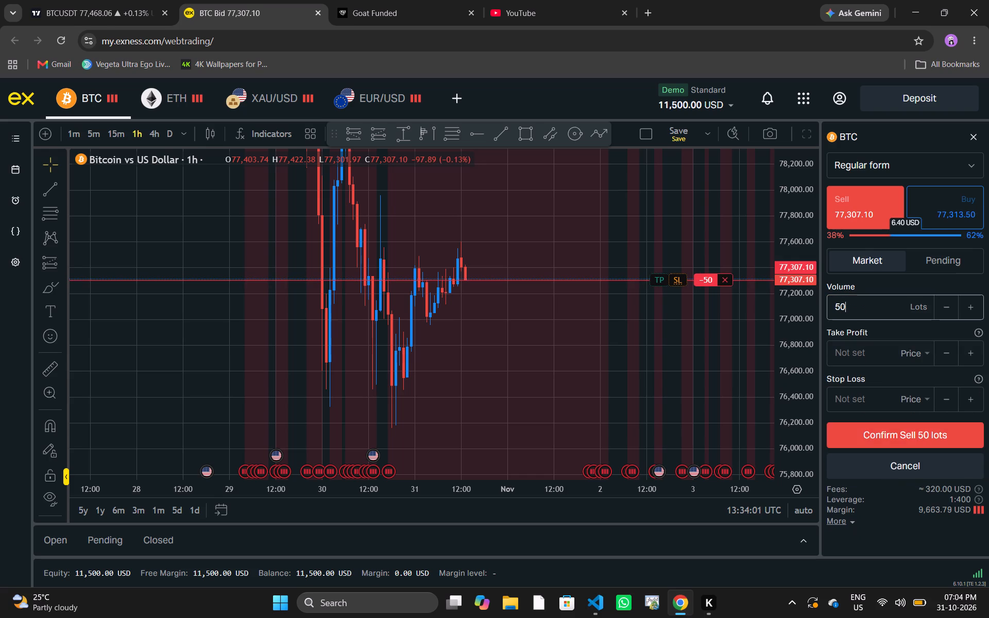
left_click(870, 436)
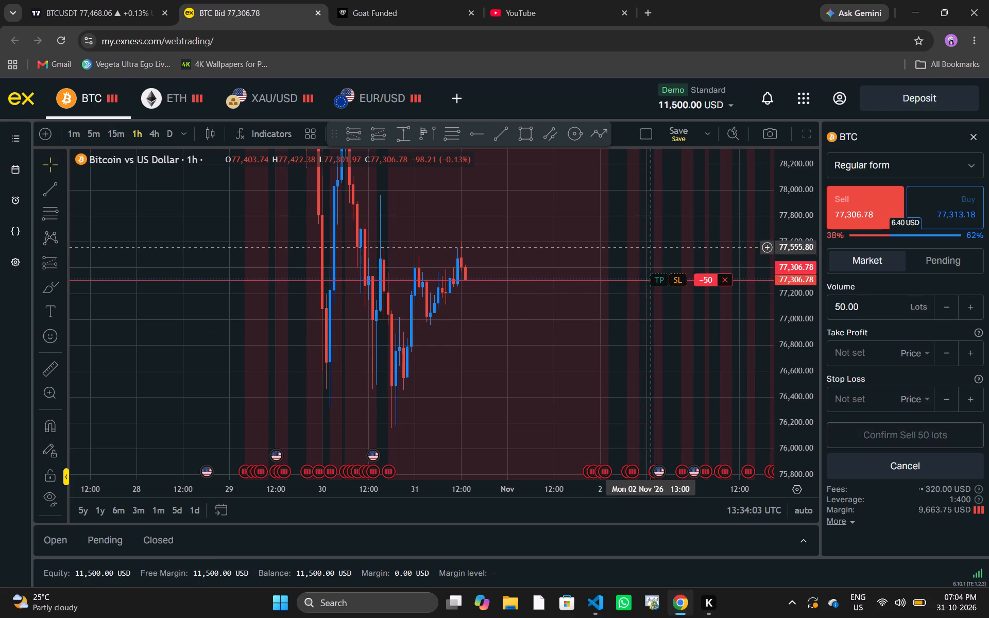
Set the BTC sell position's stop loss at about 77,620.51 on the chart and dismiss the automated TP/SL offer.
left_click_drag(670, 341, 645, 349)
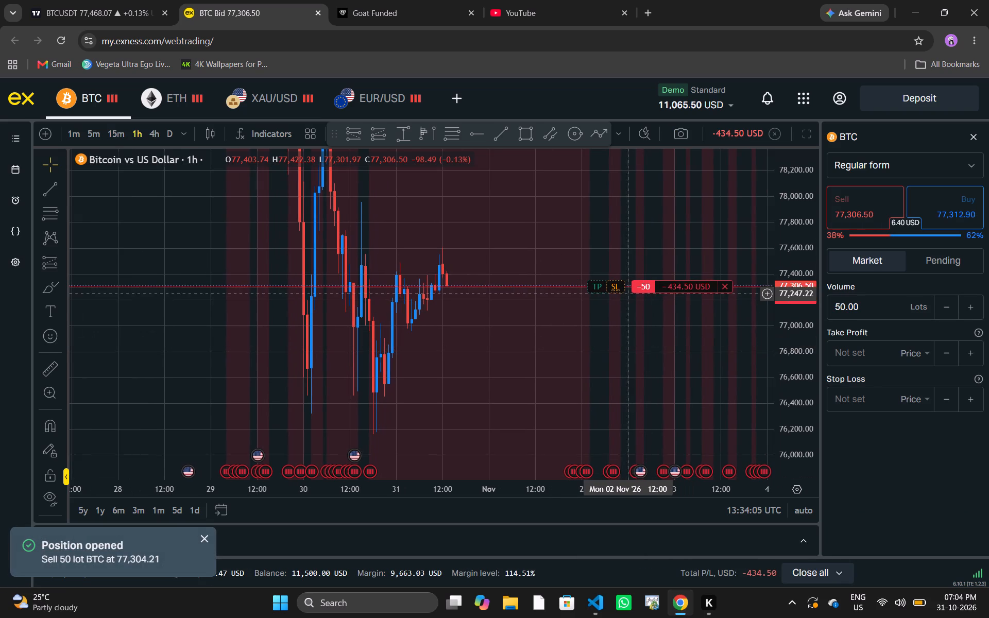
left_click_drag(618, 290, 636, 246)
left_click(527, 439)
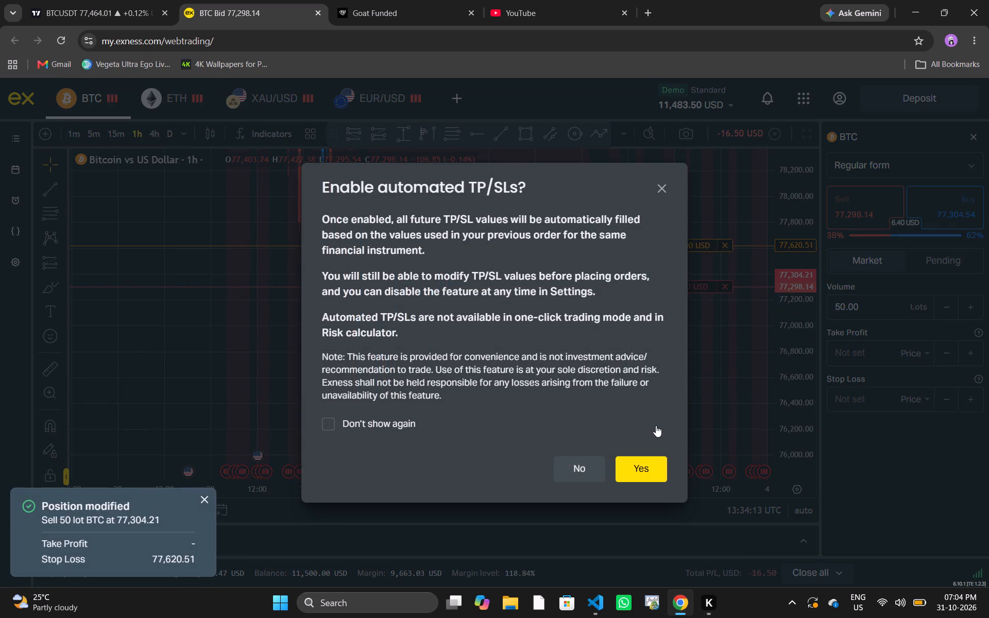
left_click(657, 188)
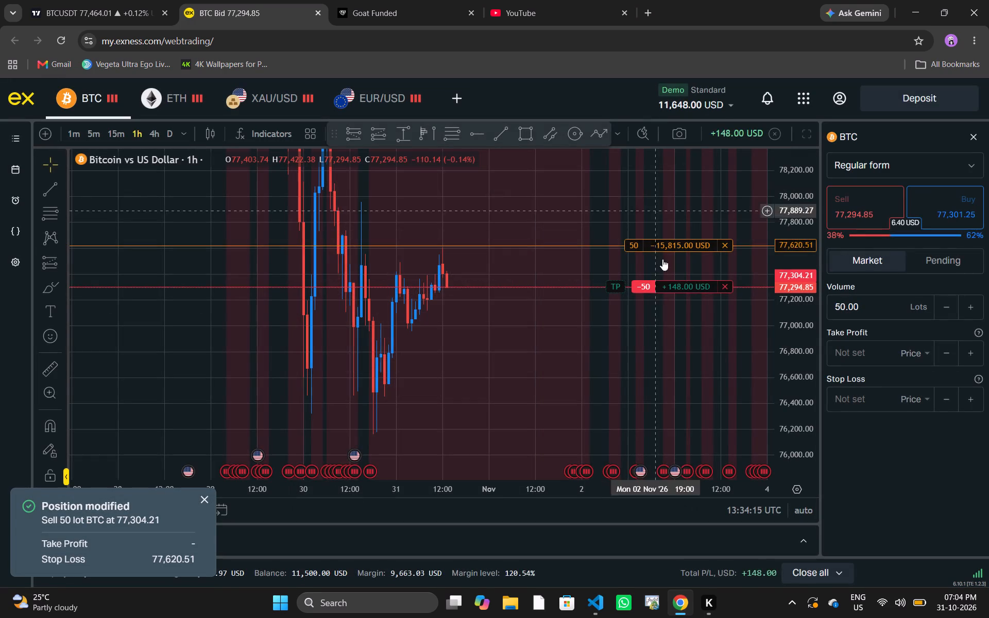
Top up the demo account repeatedly in 1,000 USD increments to a balance of 21,500 USD.
left_click(723, 103)
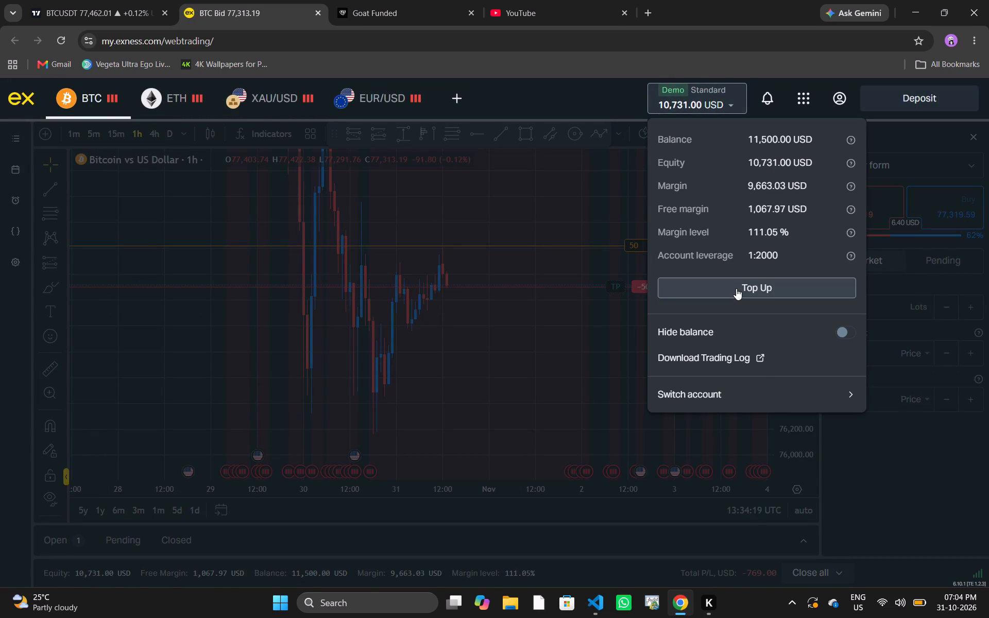
triple_click(736, 288)
triple_click(736, 288)
triple_click(736, 288)
triple_click(736, 288)
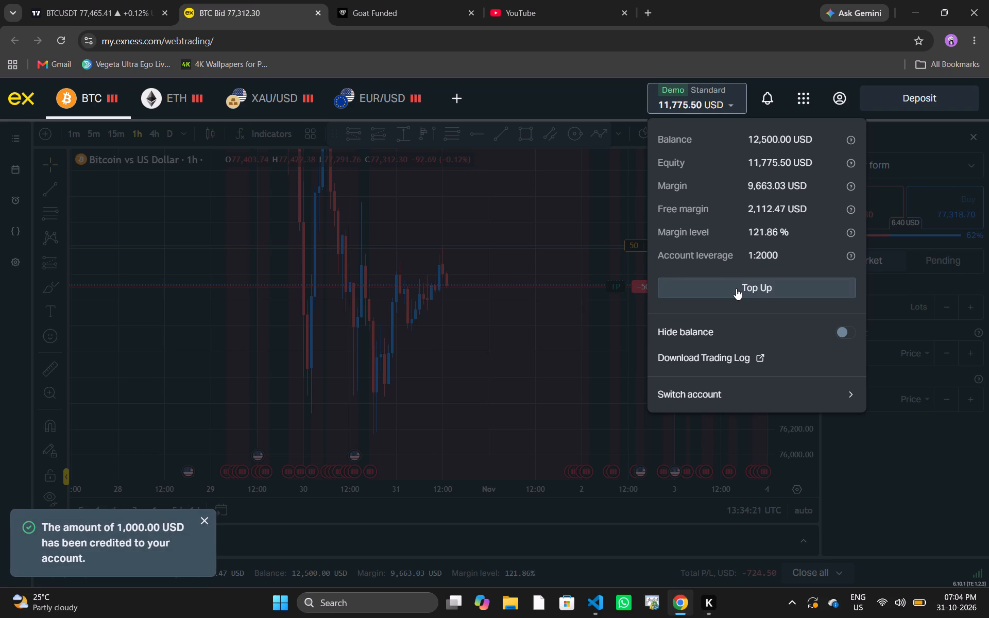
triple_click(736, 288)
triple_click(736, 288)
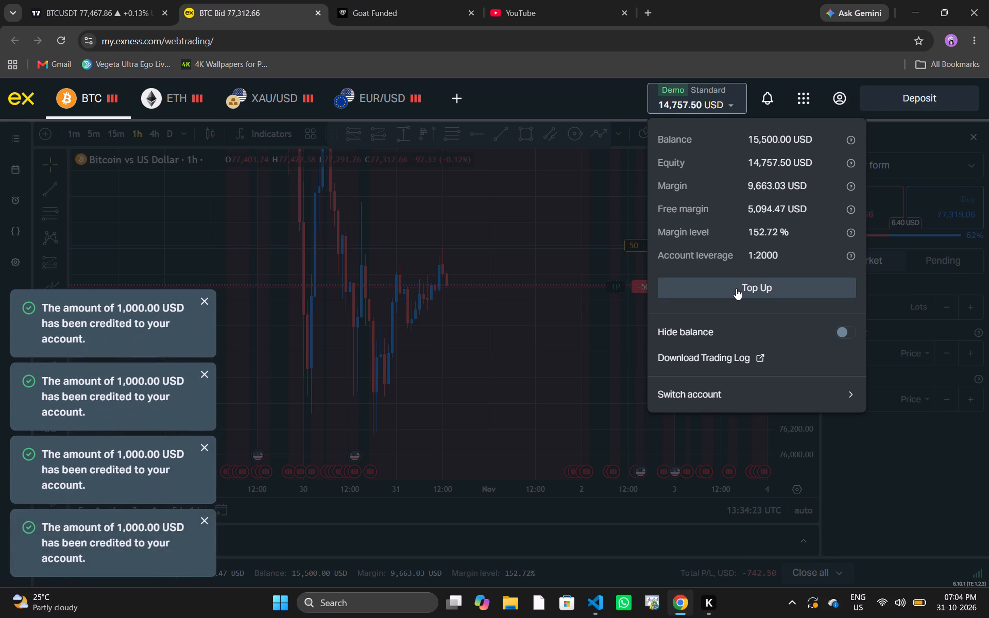
triple_click(736, 288)
triple_click(736, 288)
triple_click(736, 288)
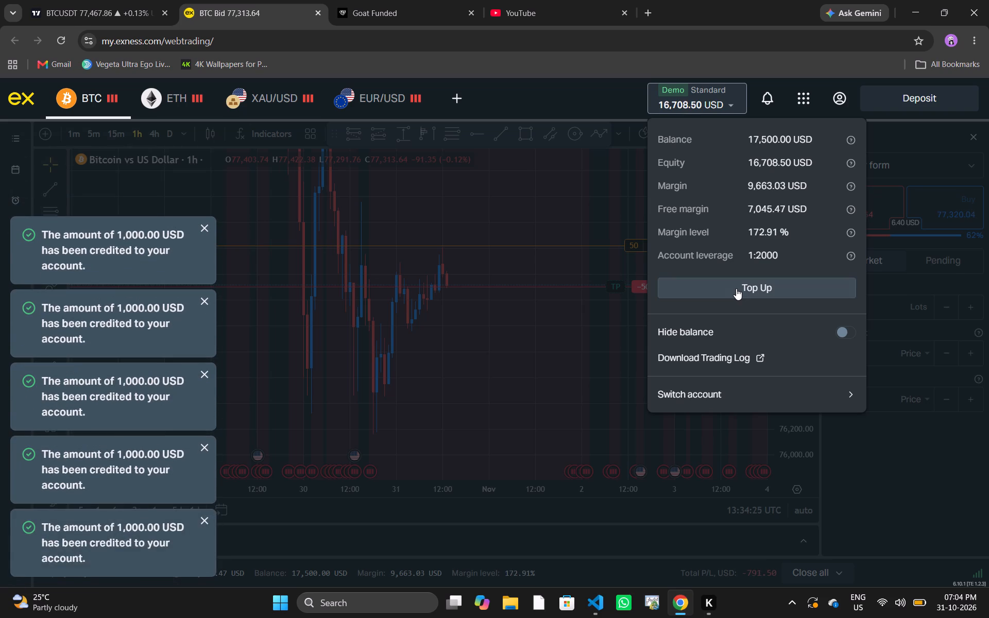
double_click(736, 288)
left_click(736, 288)
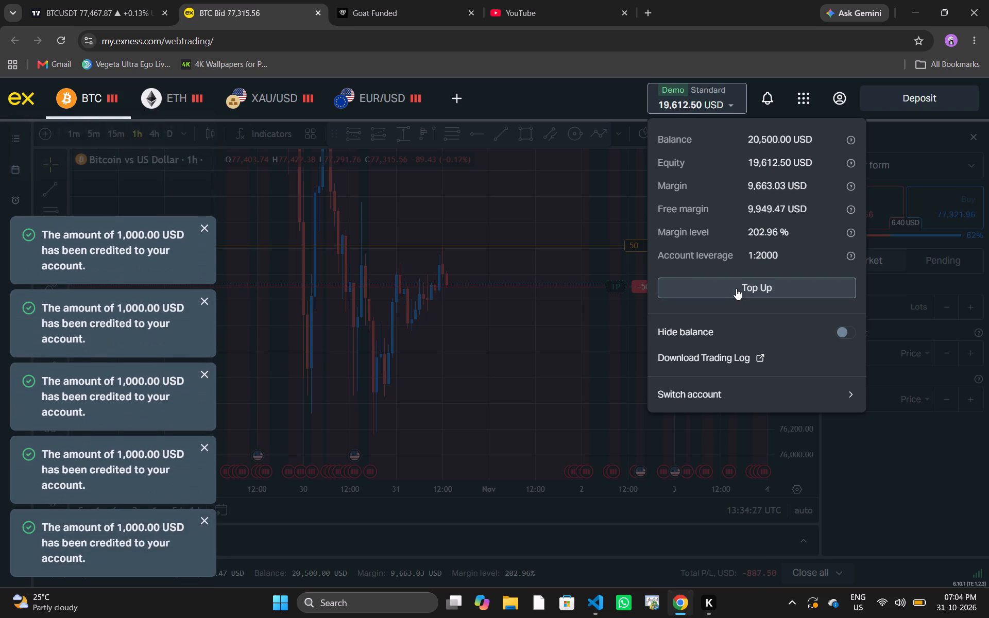
left_click(611, 350)
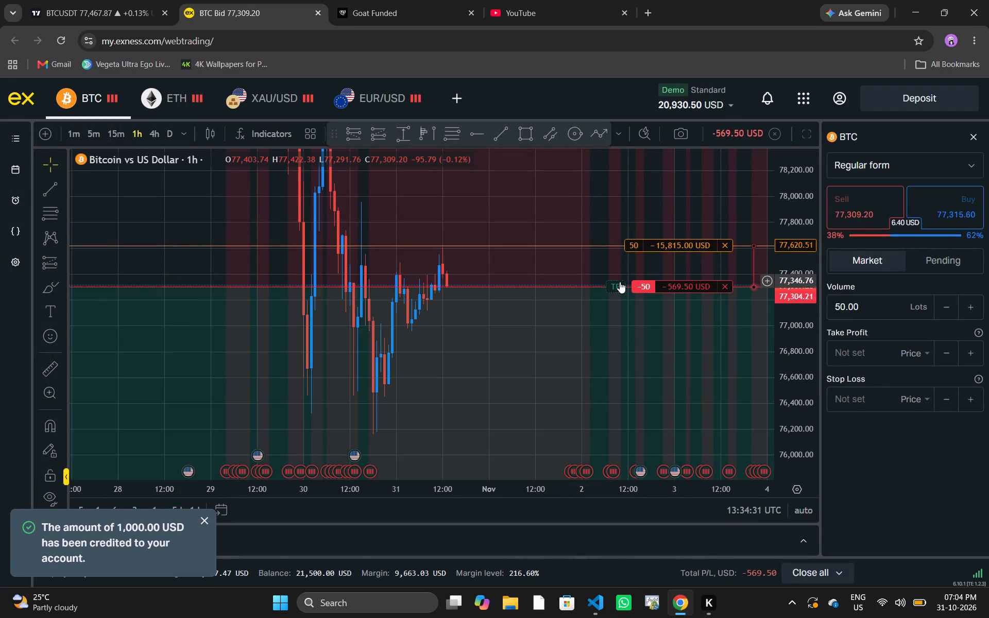
Set the BTC sell position's take profit at about 76,167.17, near the low of the recent candles.
left_click_drag(618, 288, 618, 406)
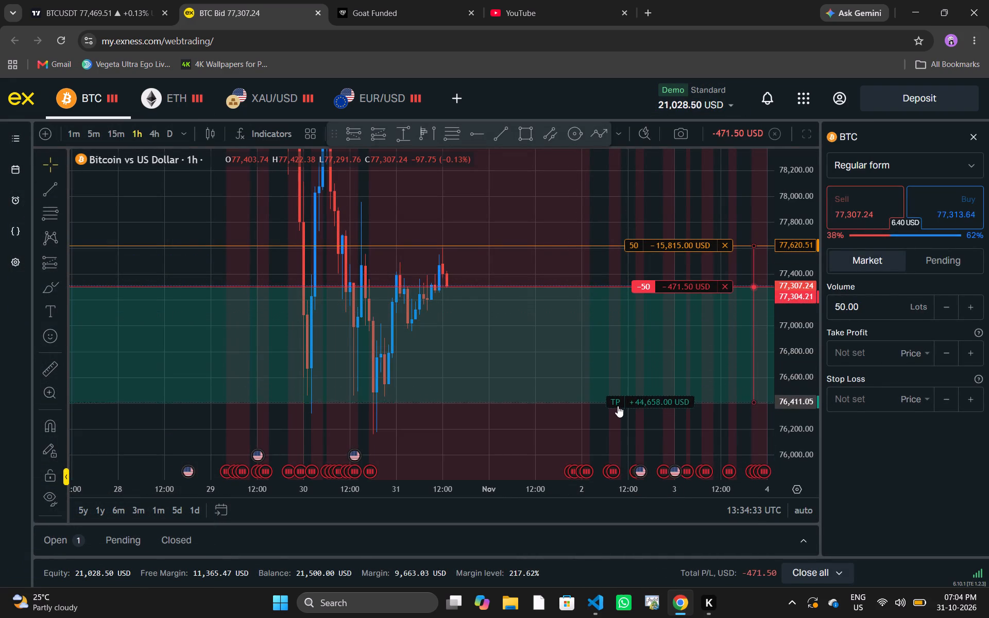
left_click_drag(618, 406, 620, 432)
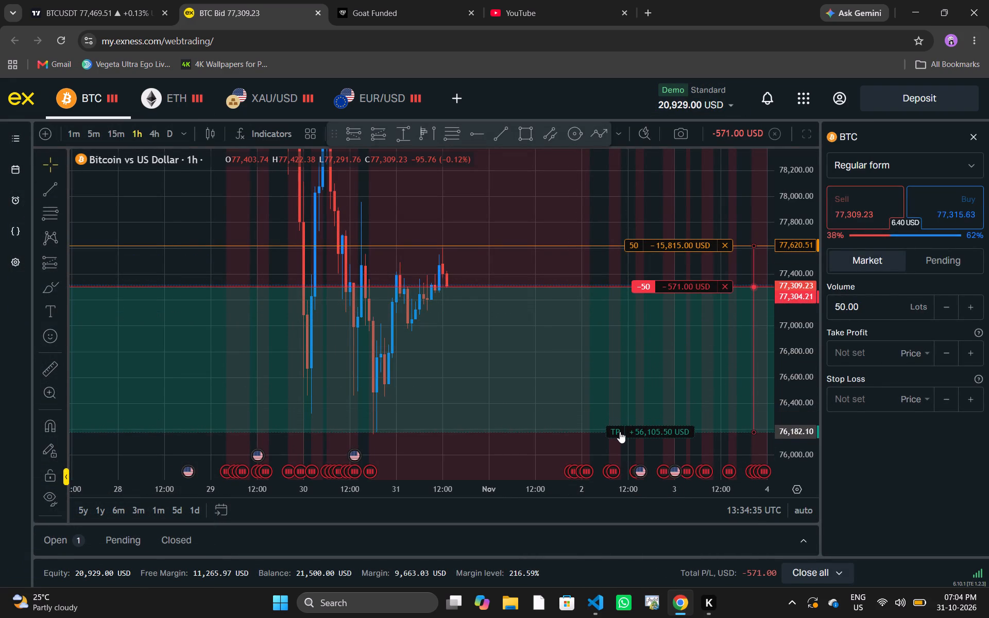
left_click_drag(620, 432, 620, 434)
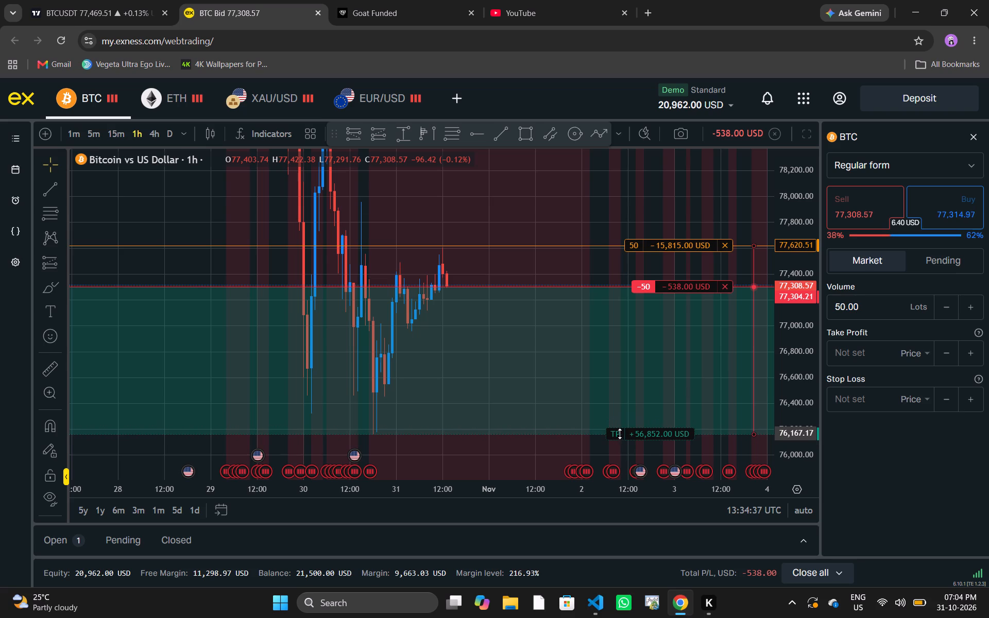
left_click(545, 452)
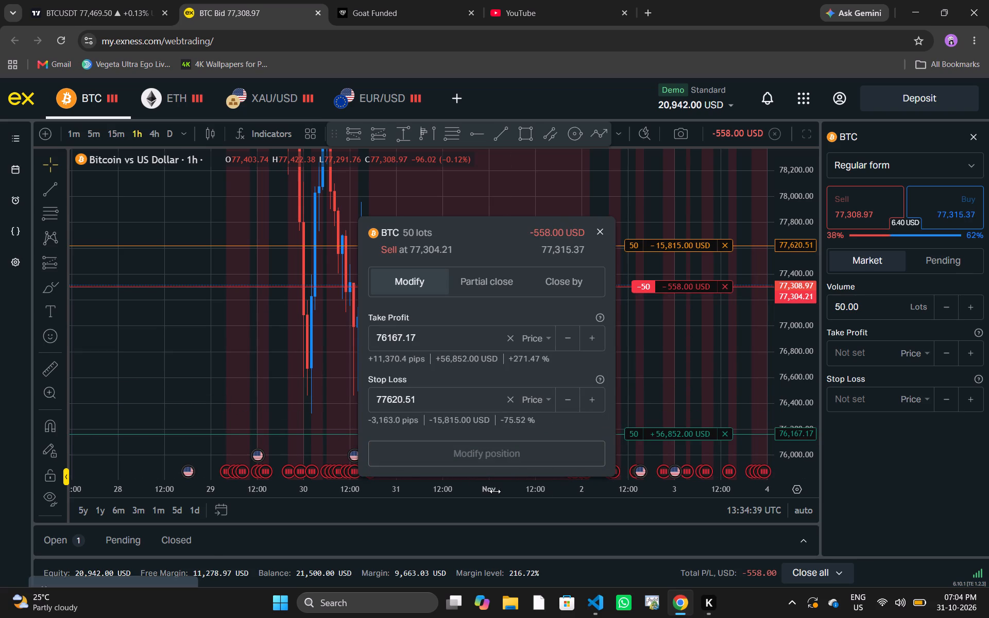
Enable automated TP/SLs for future orders and choose not to be shown the offer again.
left_click_drag(494, 493, 331, 423)
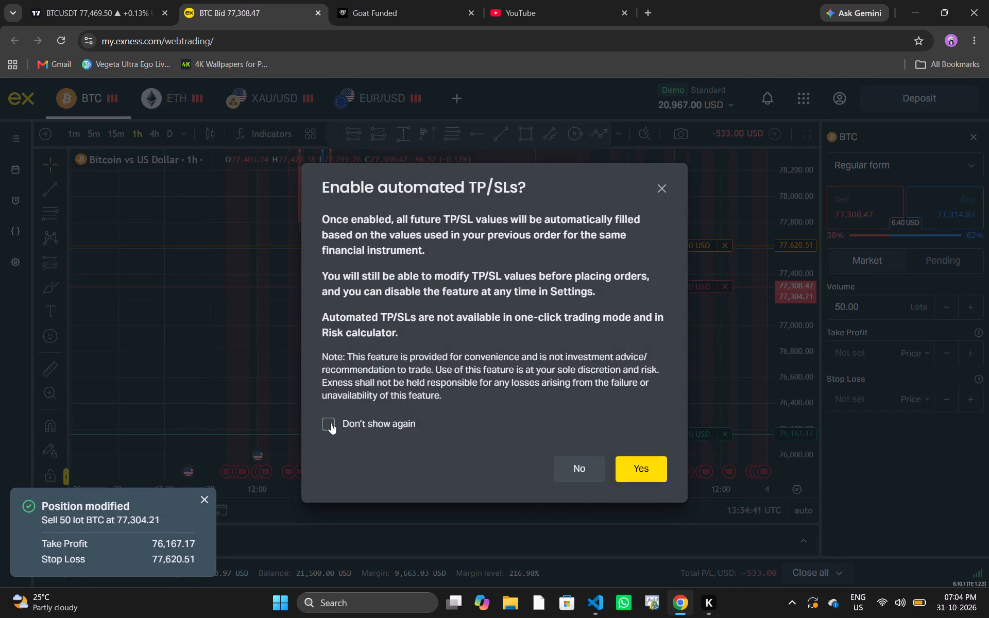
left_click(331, 423)
left_click(634, 462)
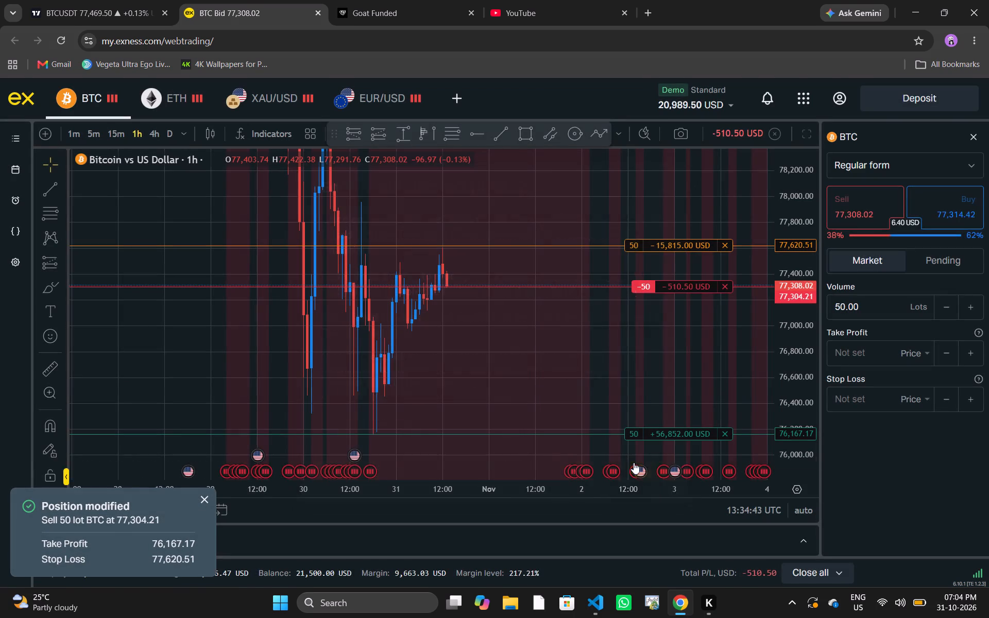
View the sell position's levels against the BTC price history since August, and close the order form.
left_click_drag(488, 486, 778, 454)
left_click_drag(797, 174, 768, 537)
left_click(979, 141)
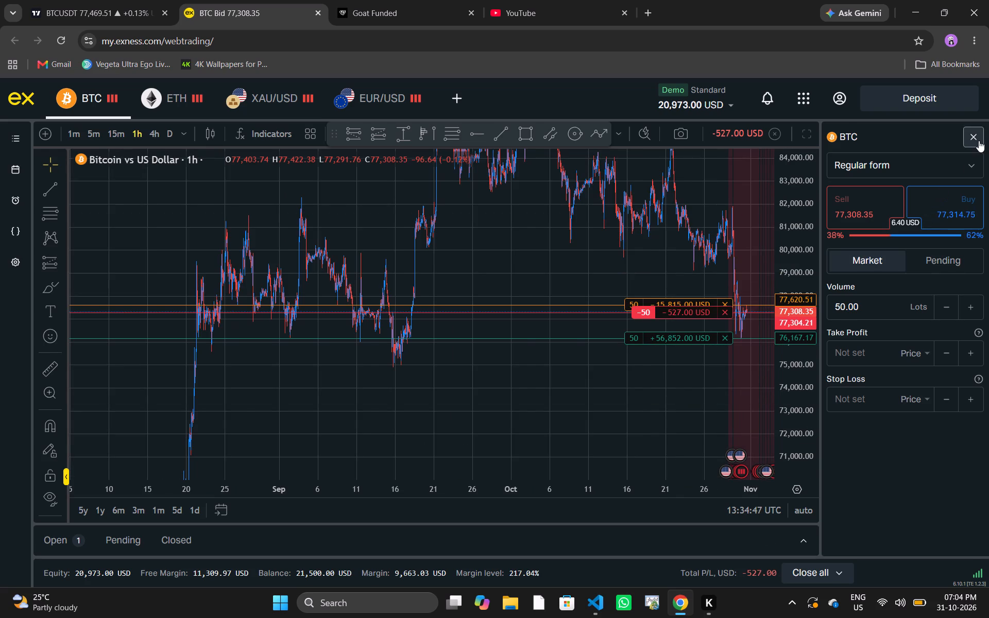
Lower the BTC sell position's take profit to about 74,901.85, near the mid-September low, and apply the modification.
left_click_drag(821, 406, 484, 359)
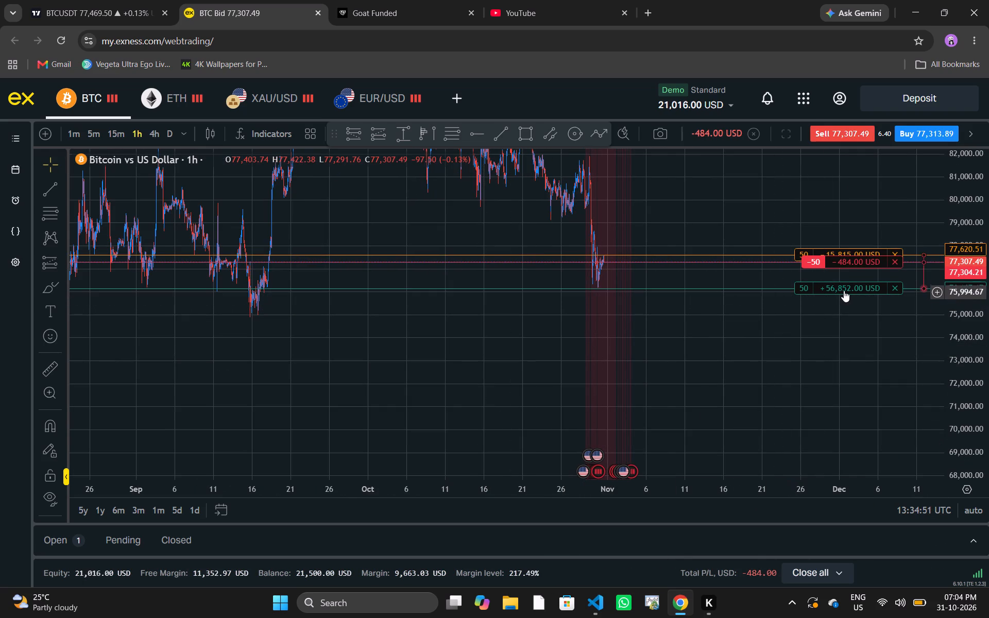
left_click_drag(845, 289, 849, 290)
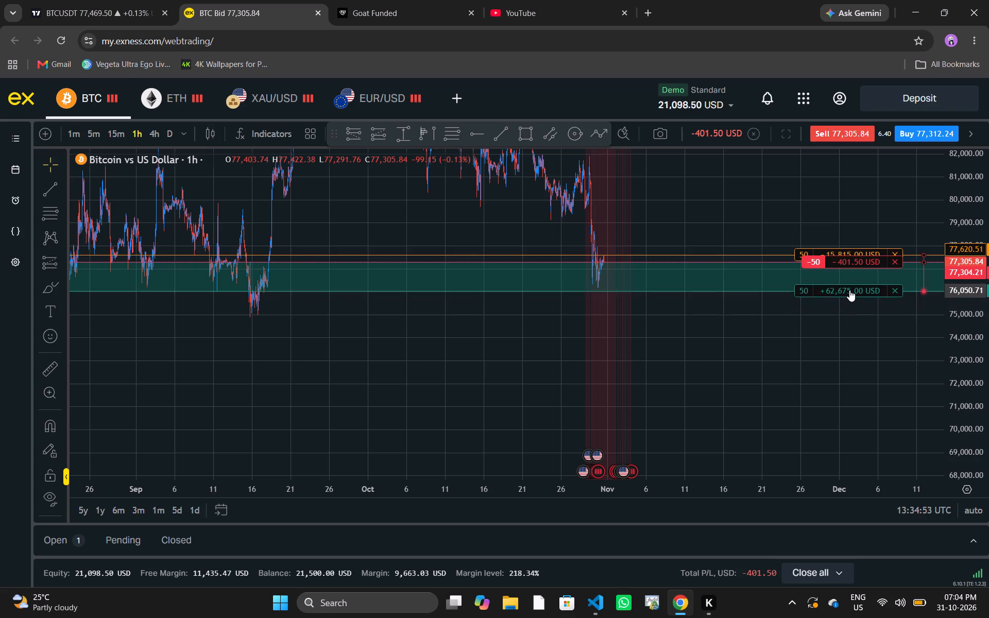
left_click_drag(849, 290, 852, 305)
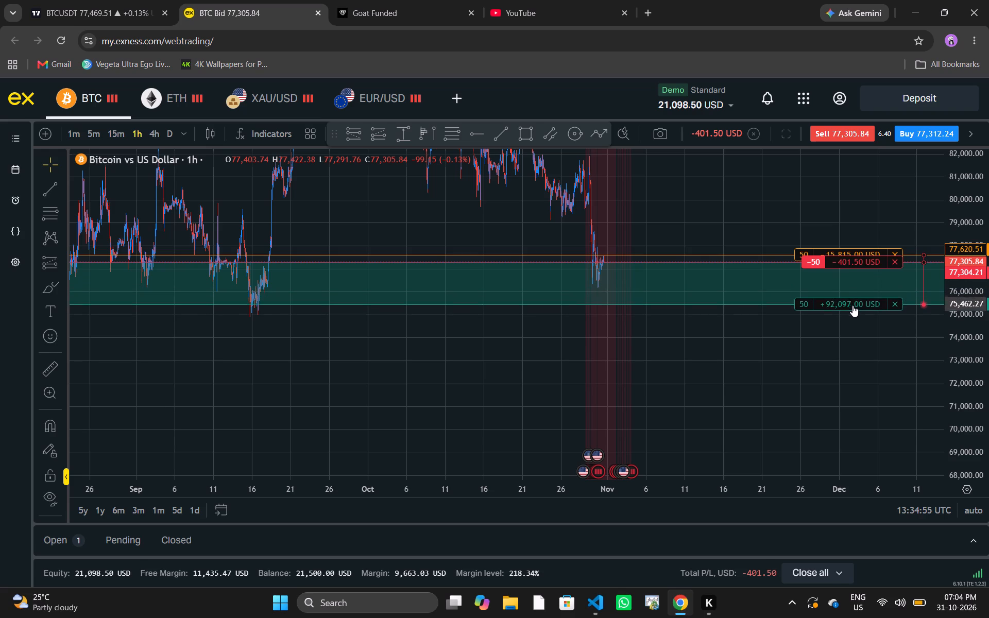
left_click_drag(852, 305, 844, 317)
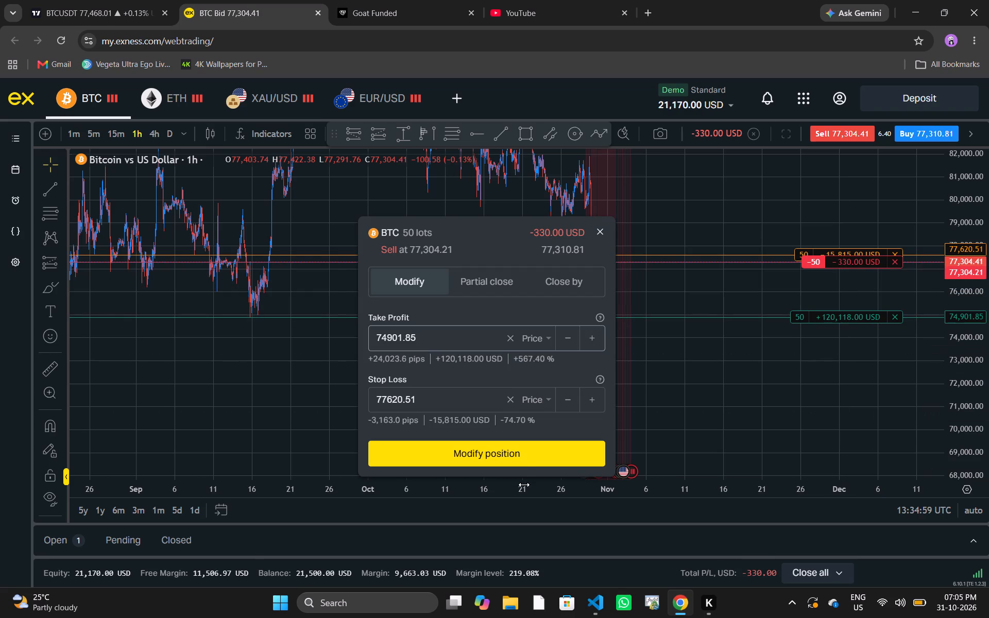
left_click(520, 456)
Examine the sell position's stop loss and take profit against BTC price action on the 1-hour and 4-hour charts.
left_click_drag(769, 393, 744, 402)
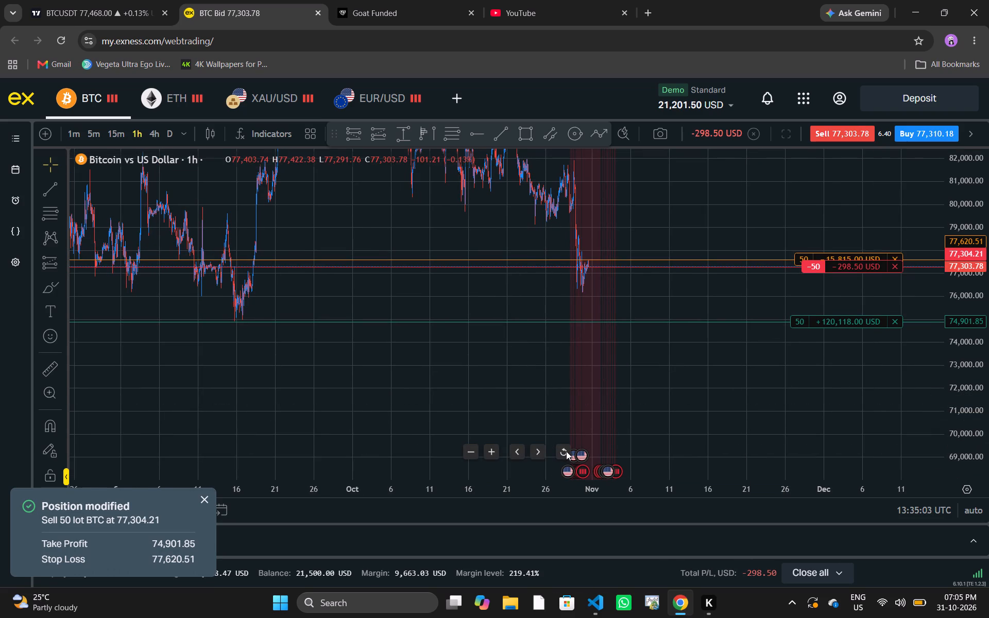
left_click(566, 451)
left_click_drag(822, 283, 488, 260)
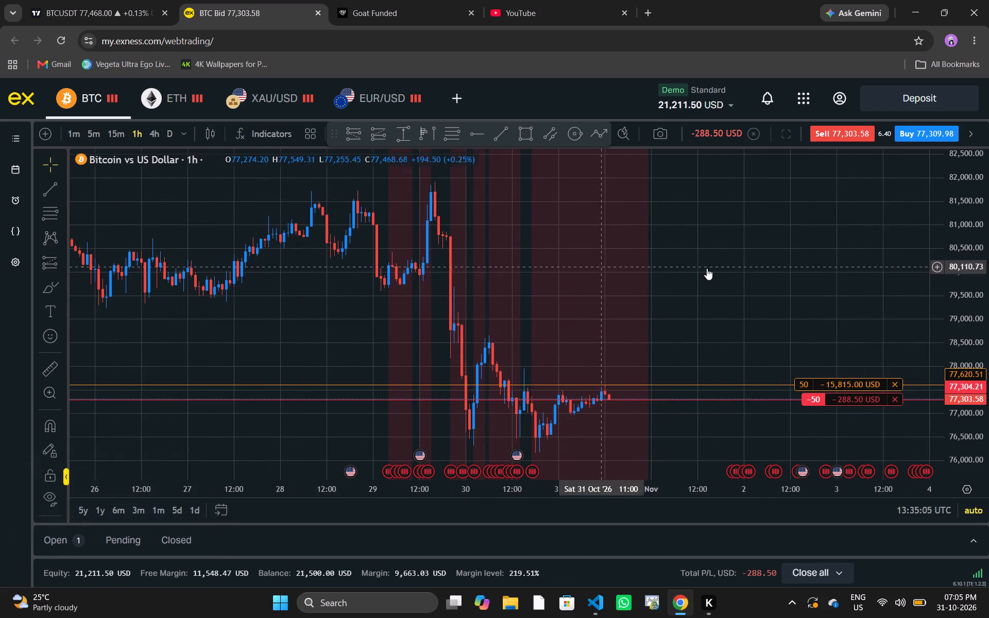
left_click_drag(707, 268, 531, 226)
left_click_drag(970, 311, 938, 108)
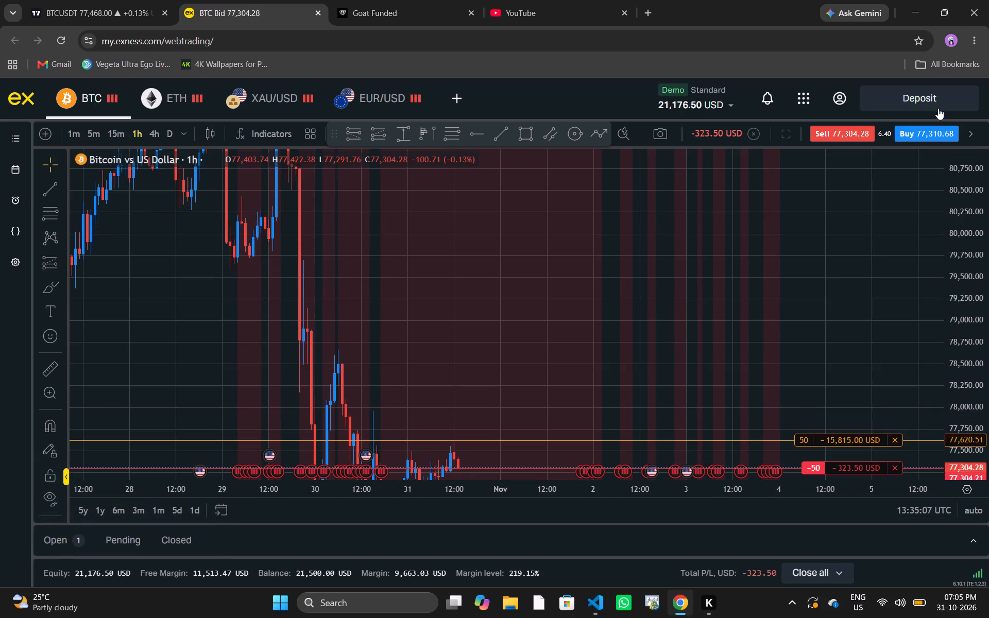
left_click_drag(821, 296, 811, 74)
left_click_drag(738, 140, 779, 157)
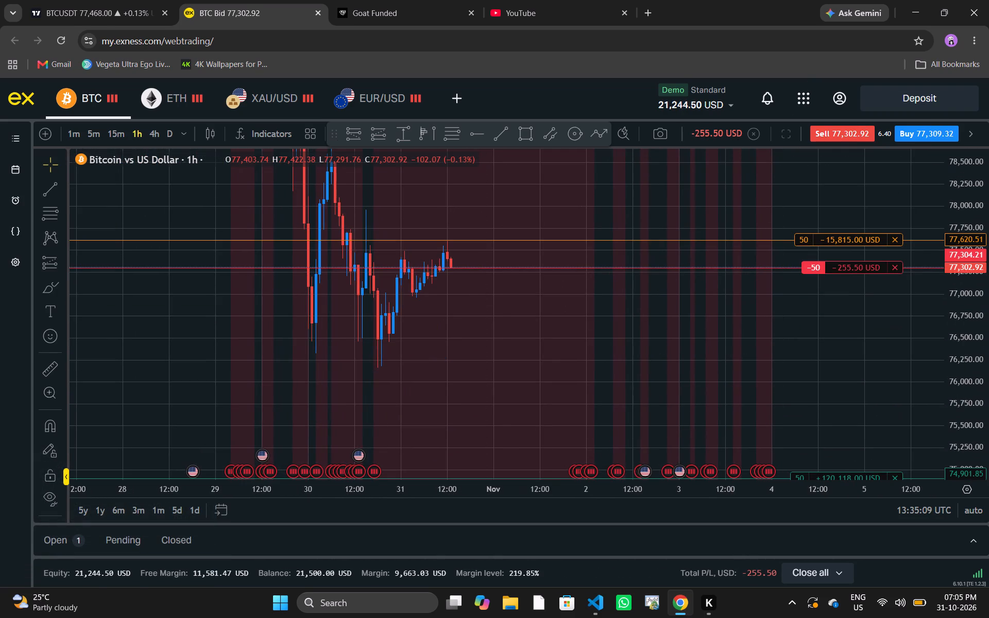
left_click(155, 130)
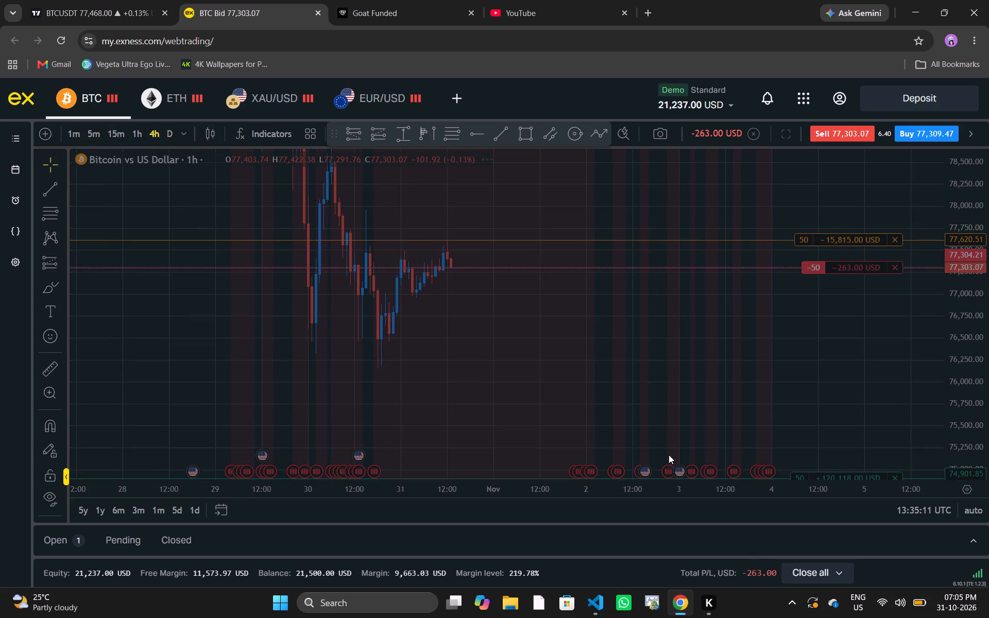
left_click_drag(711, 387, 731, 325)
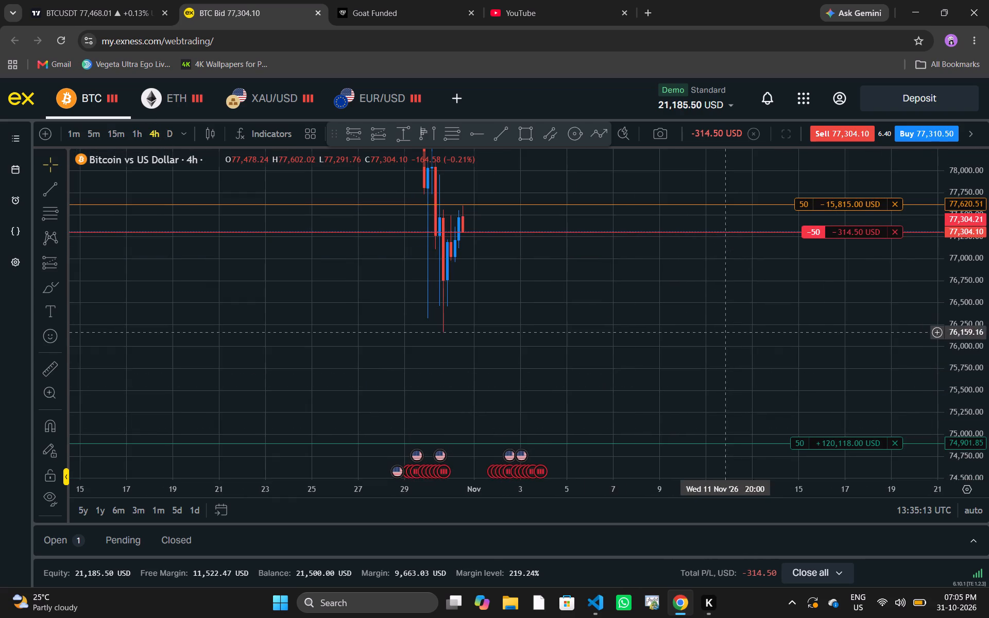
left_click_drag(560, 485, 963, 485)
left_click_drag(970, 278, 966, 321)
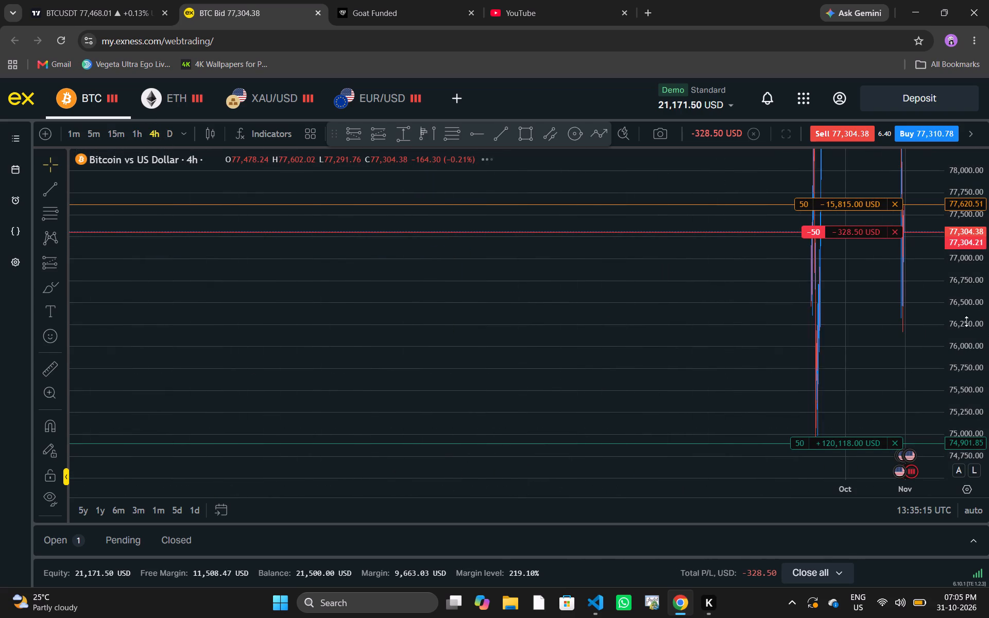
left_click_drag(966, 321, 925, 556)
left_click_drag(840, 384, 515, 399)
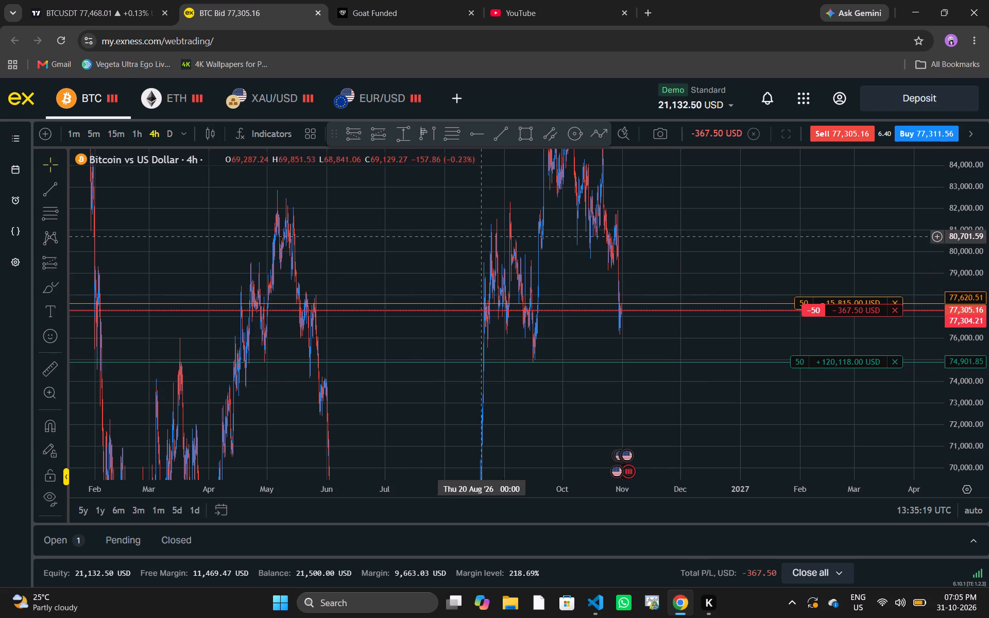
Examine BTC price action around the sell entry on the 1-minute and 15-minute charts.
left_click(72, 131)
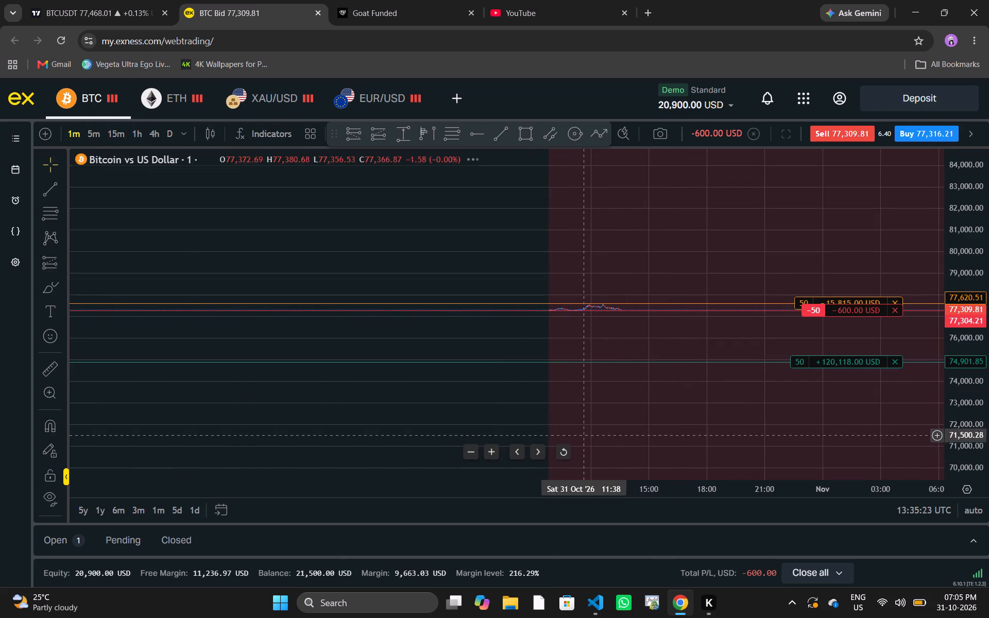
left_click(563, 451)
left_click_drag(854, 264, 606, 235)
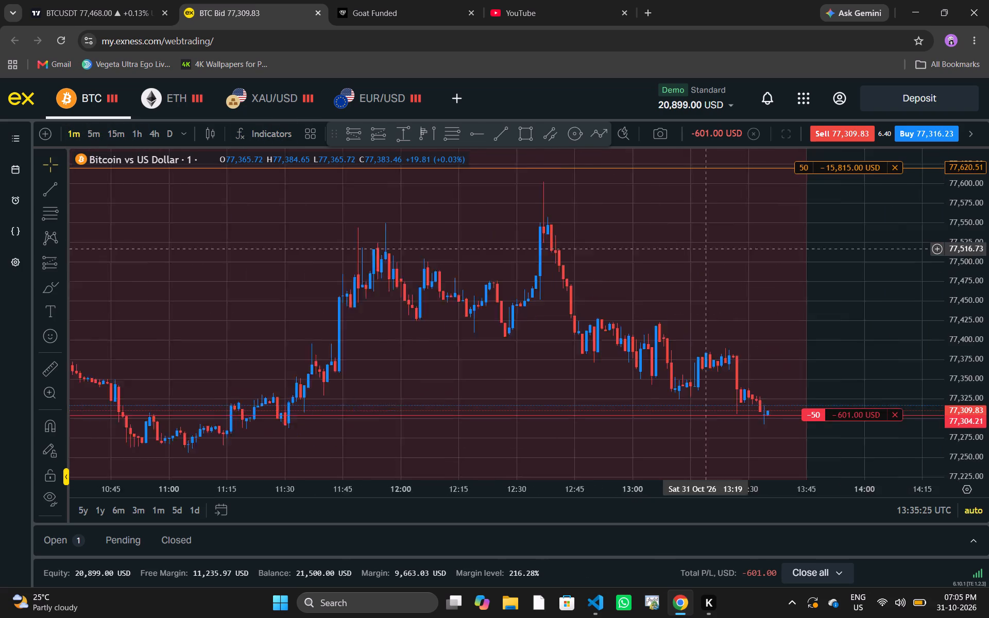
left_click_drag(606, 235, 472, 236)
left_click_drag(684, 281, 563, 227)
left_click_drag(567, 337, 618, 292)
left_click_drag(982, 352, 977, 287)
left_click_drag(879, 348, 889, 204)
left_click_drag(803, 266, 815, 257)
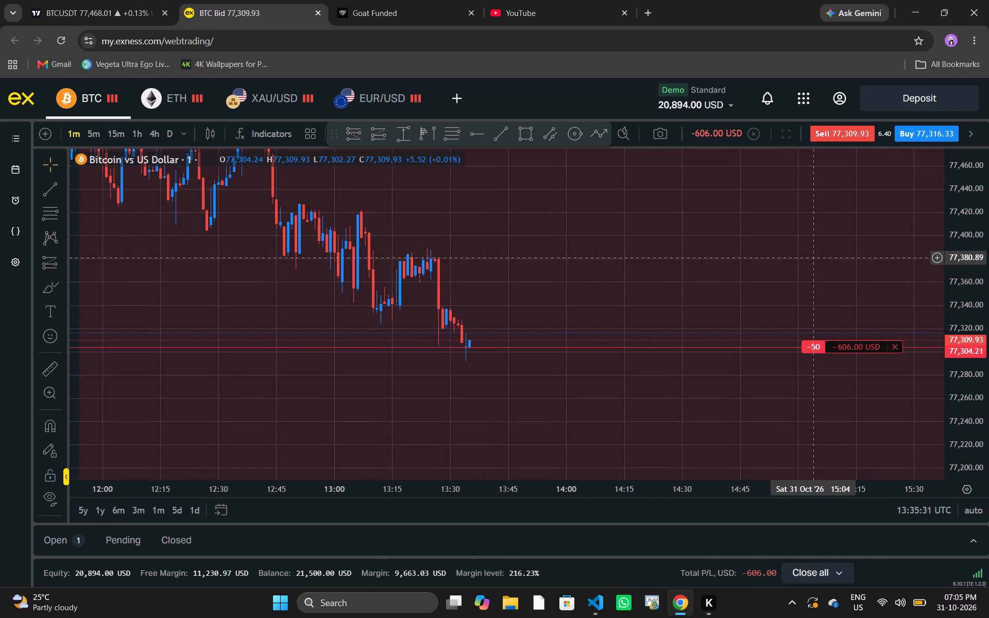
left_click_drag(815, 257, 816, 256)
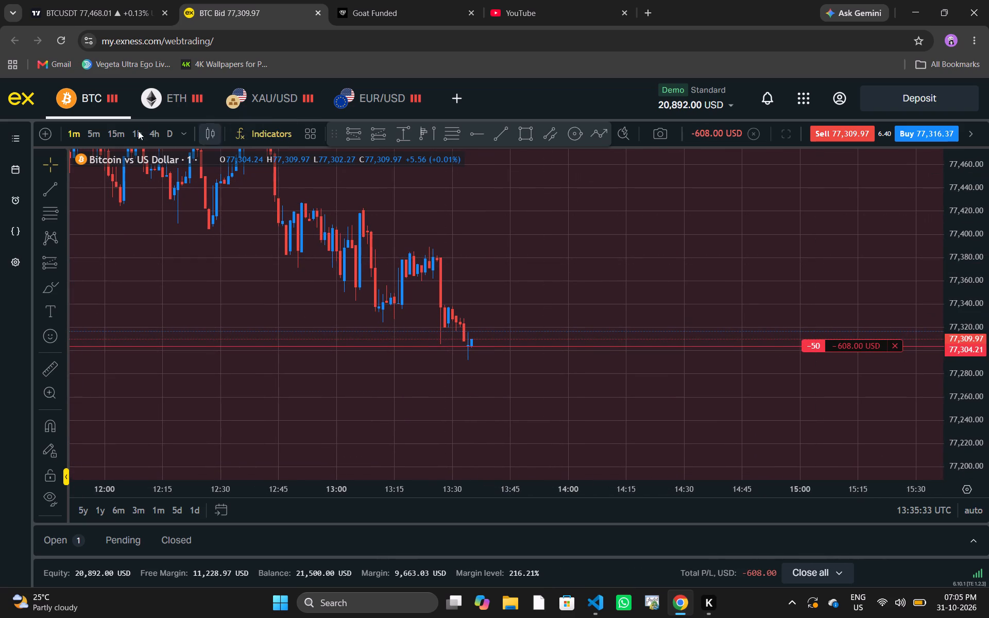
left_click(123, 128)
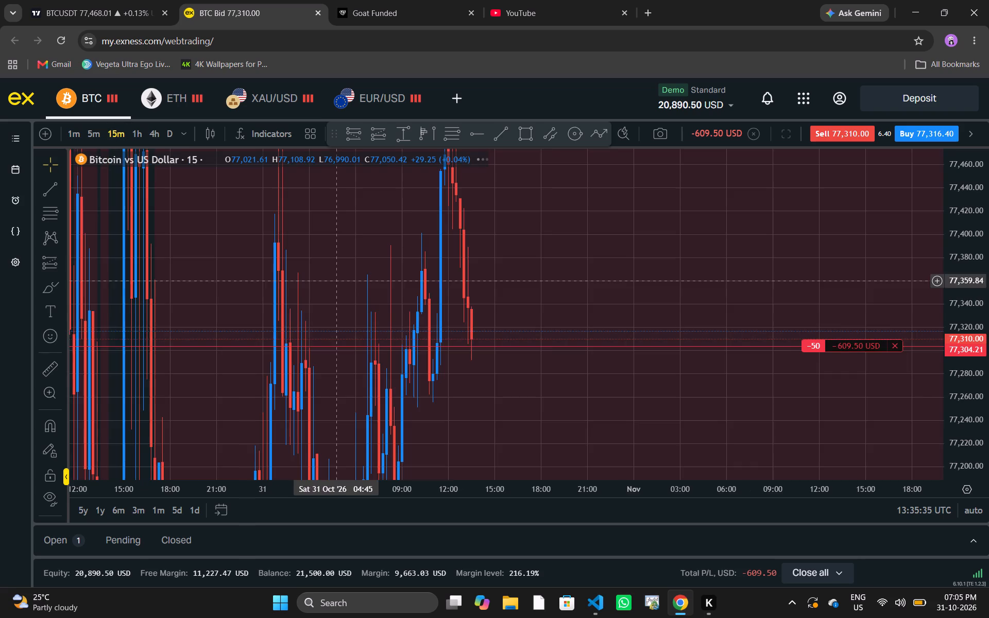
left_click_drag(566, 305, 658, 267)
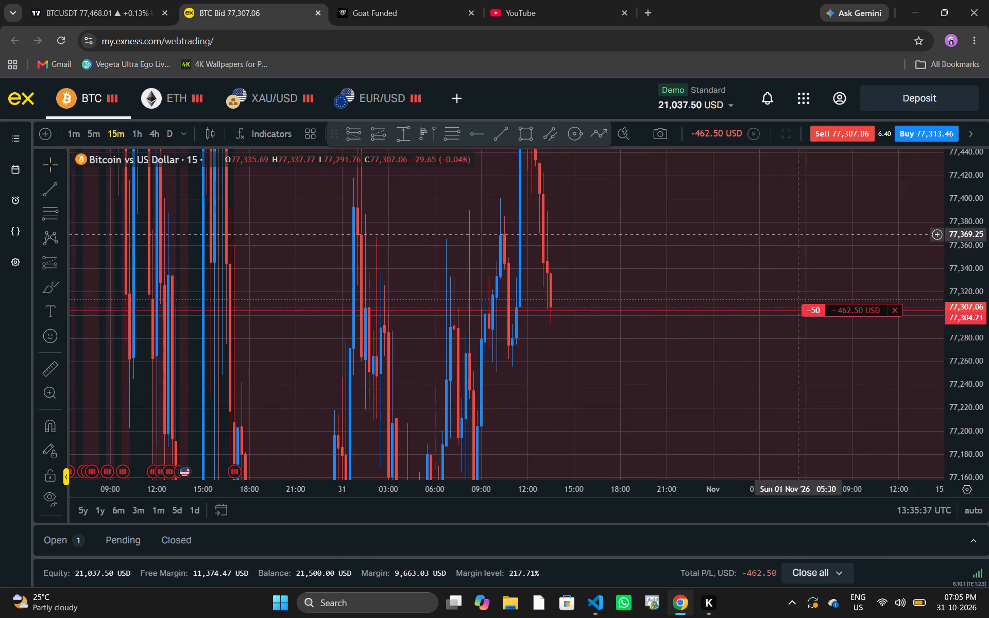
left_click_drag(962, 218, 934, 405)
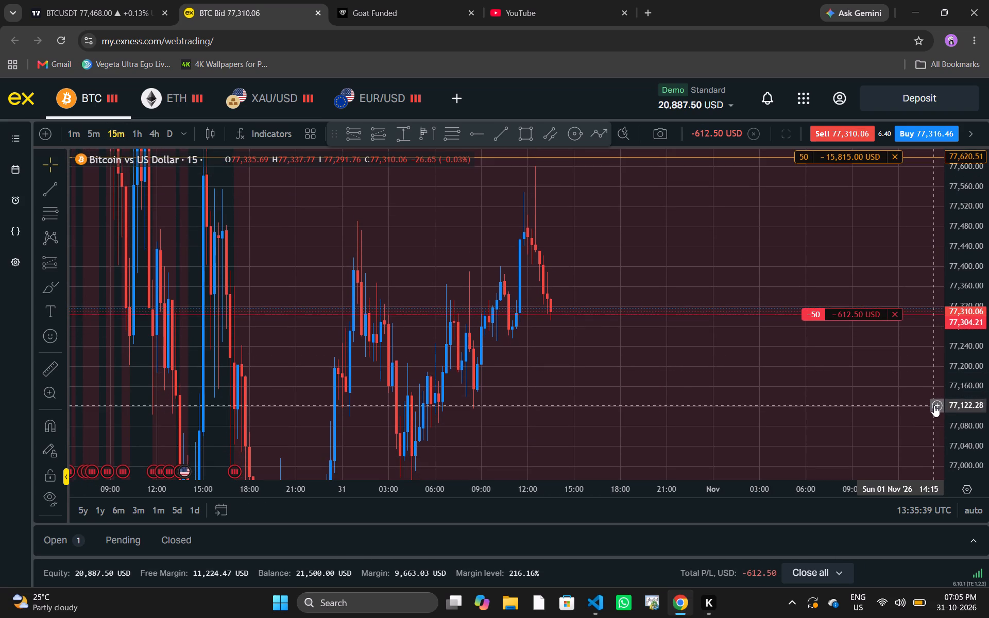
left_click_drag(934, 405, 927, 305)
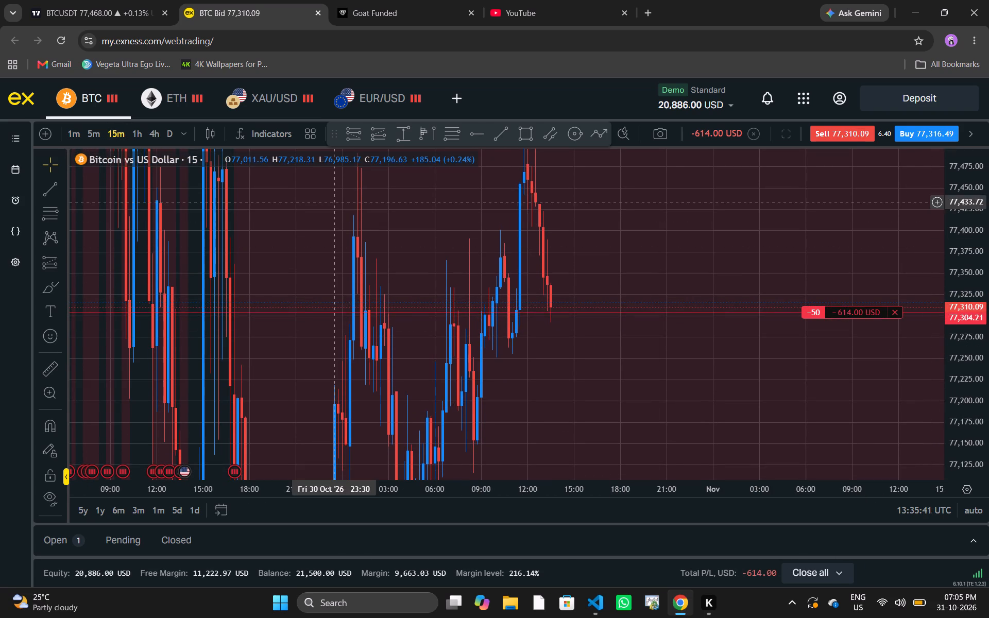
Return to the 1-hour BTC chart and check the recent candles against the sell entry and stop loss.
left_click(141, 133)
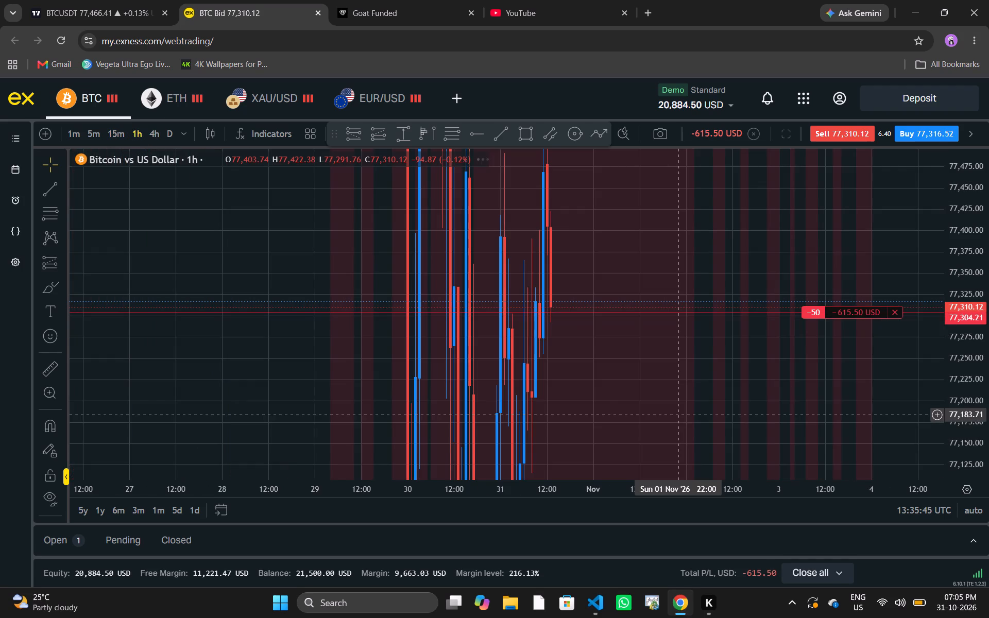
left_click_drag(679, 398, 677, 340)
left_click_drag(985, 193, 980, 393)
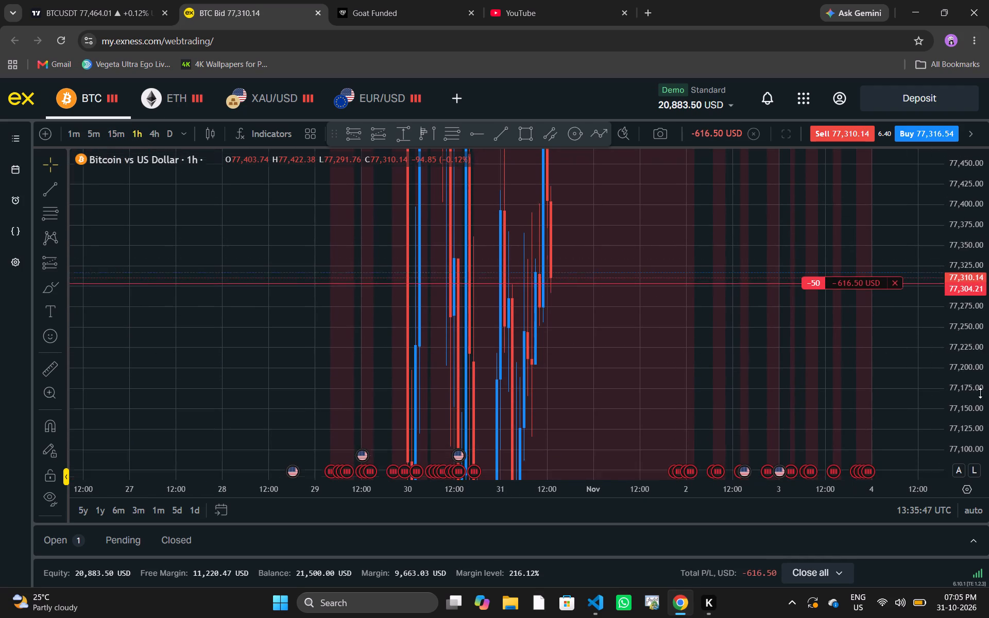
left_click_drag(980, 393, 981, 617)
left_click_drag(825, 483, 785, 431)
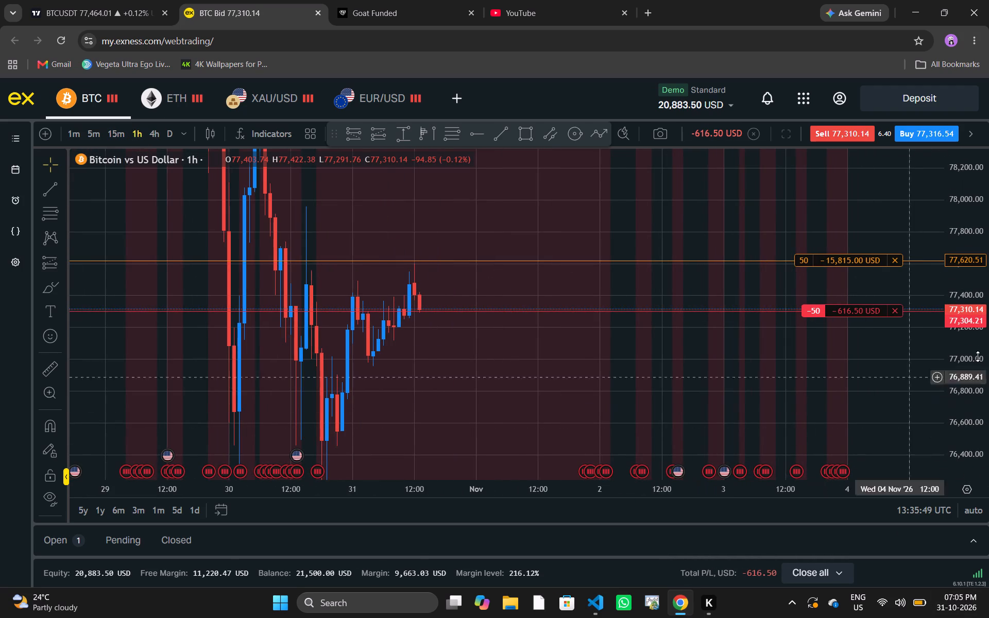
left_click_drag(969, 235, 967, 356)
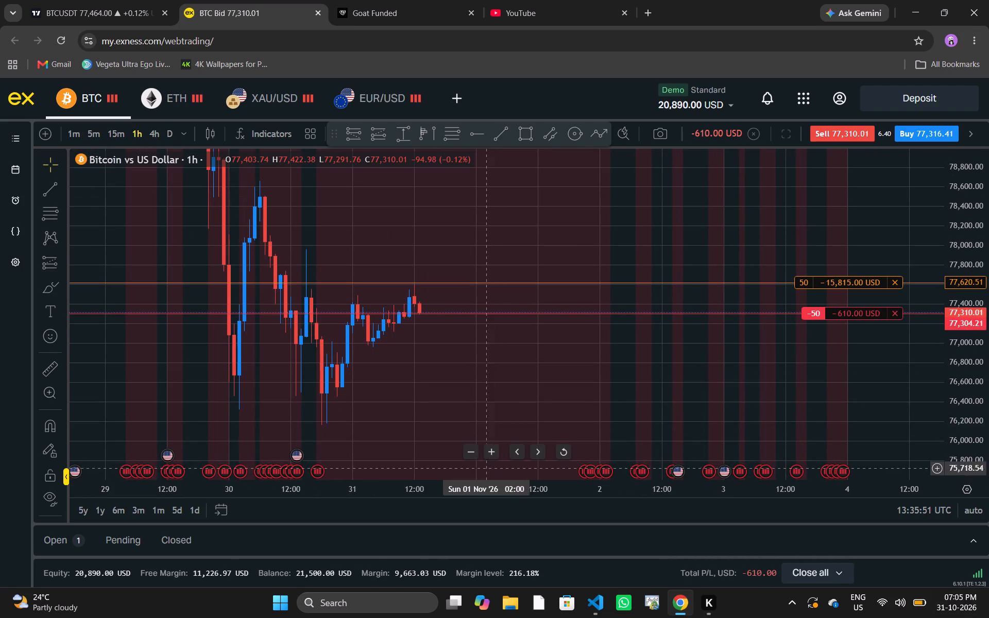
left_click_drag(493, 492, 596, 499)
left_click_drag(645, 426, 551, 418)
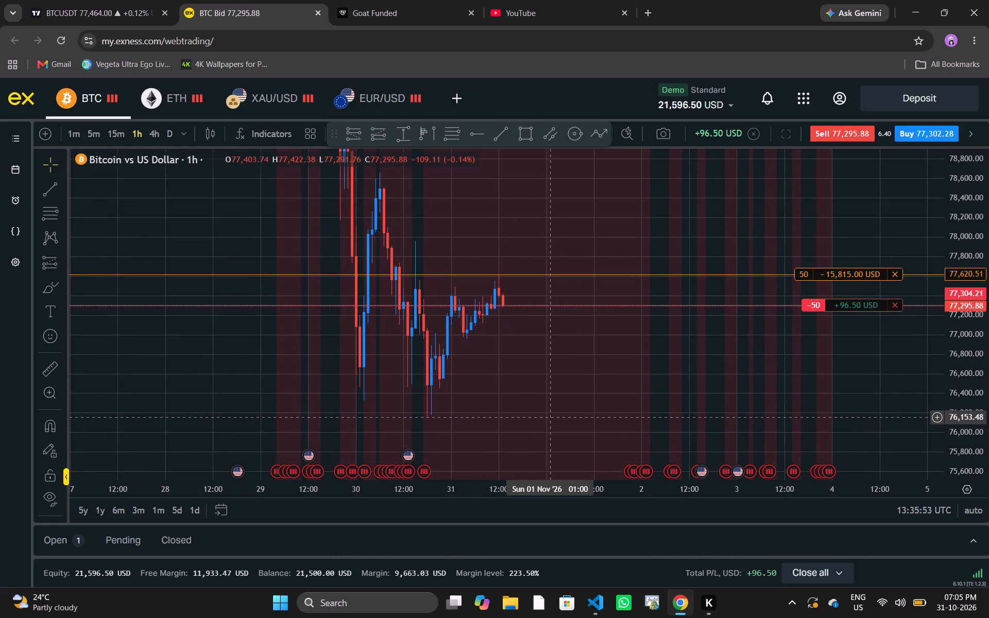
left_click_drag(551, 418, 561, 408)
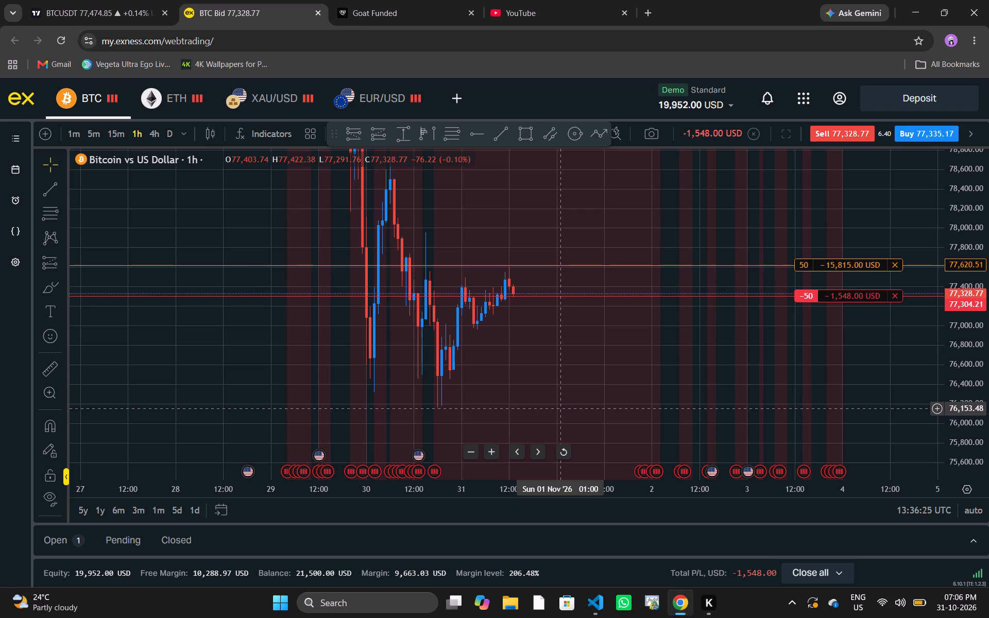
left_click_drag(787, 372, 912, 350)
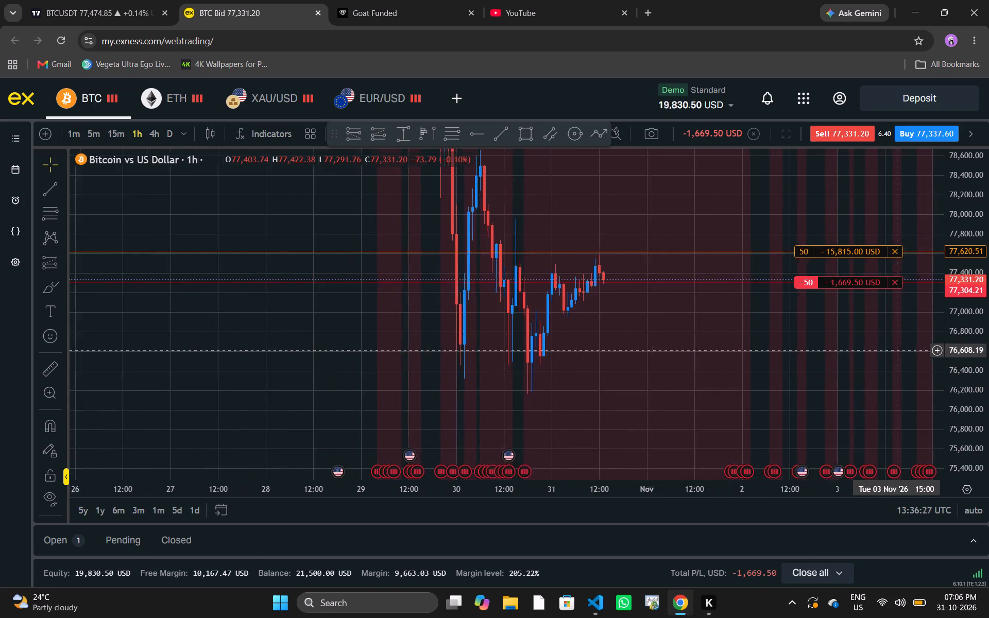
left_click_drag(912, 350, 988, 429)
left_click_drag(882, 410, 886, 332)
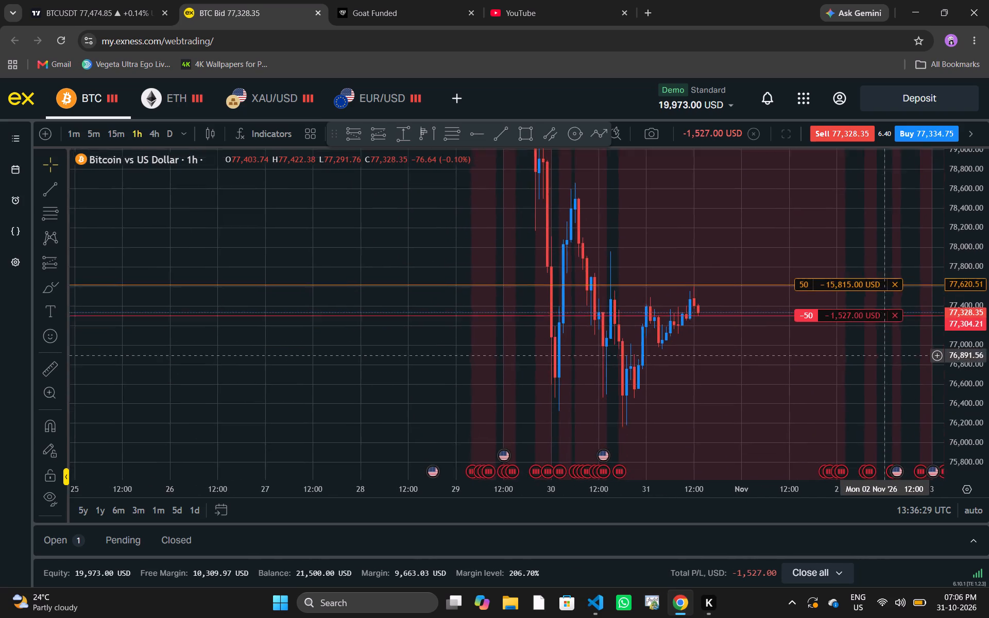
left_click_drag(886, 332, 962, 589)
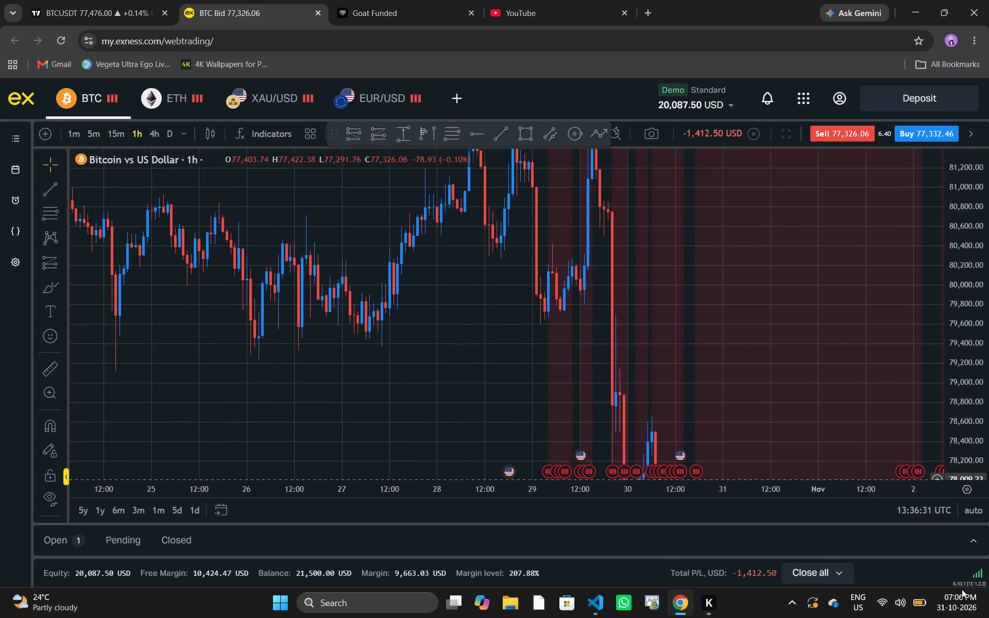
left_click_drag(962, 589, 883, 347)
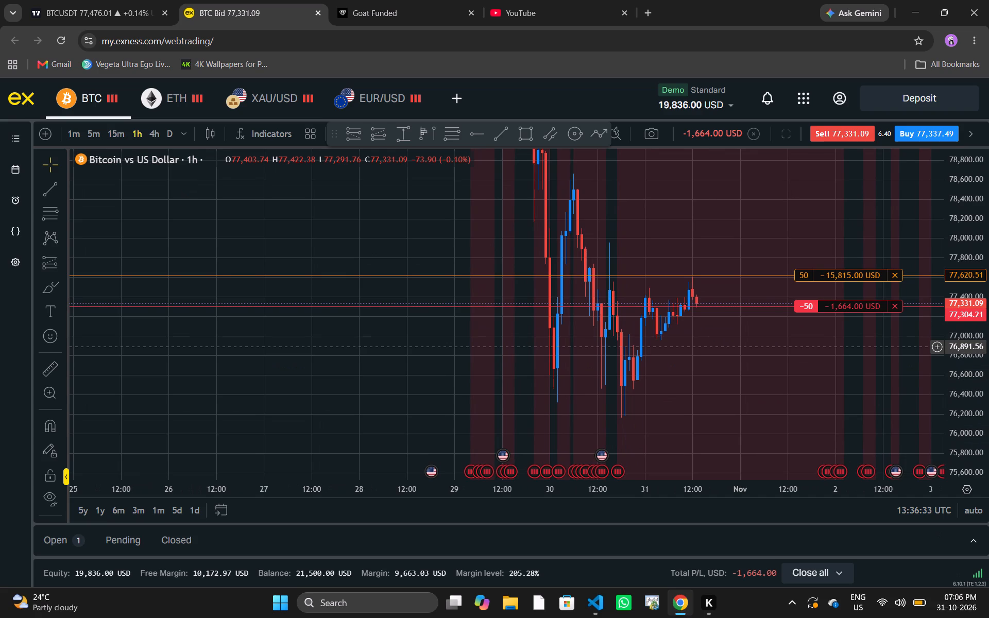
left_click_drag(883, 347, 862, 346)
Place a short position drawing on the 1-hour chart at the latest candle, with entry about 77,302.54 and target about 76,153.21.
left_click_drag(862, 384, 845, 297)
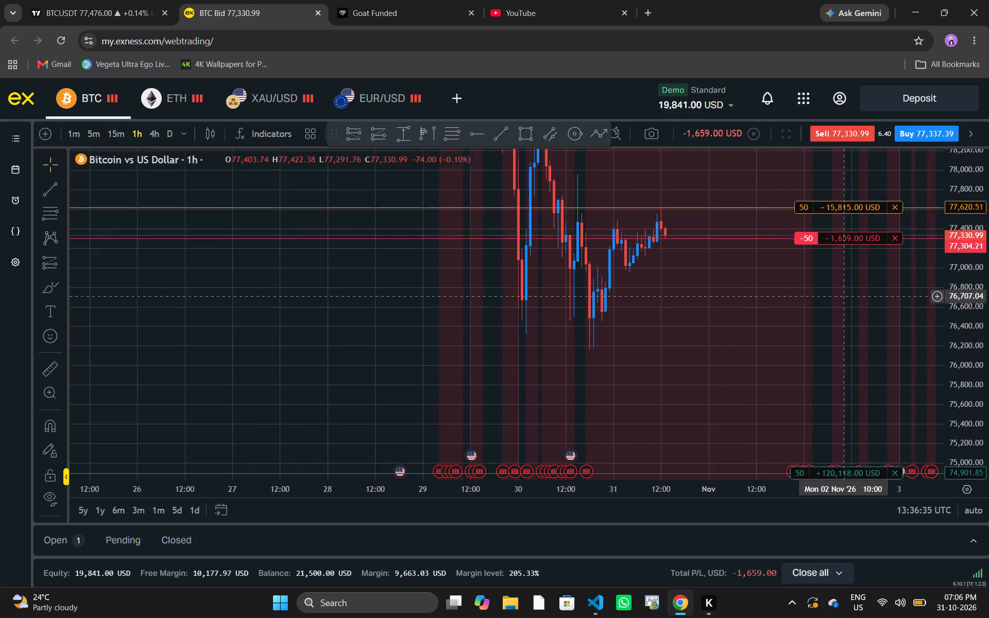
left_click_drag(845, 297, 809, 342)
left_click_drag(965, 235, 952, 343)
left_click_drag(866, 323, 800, 319)
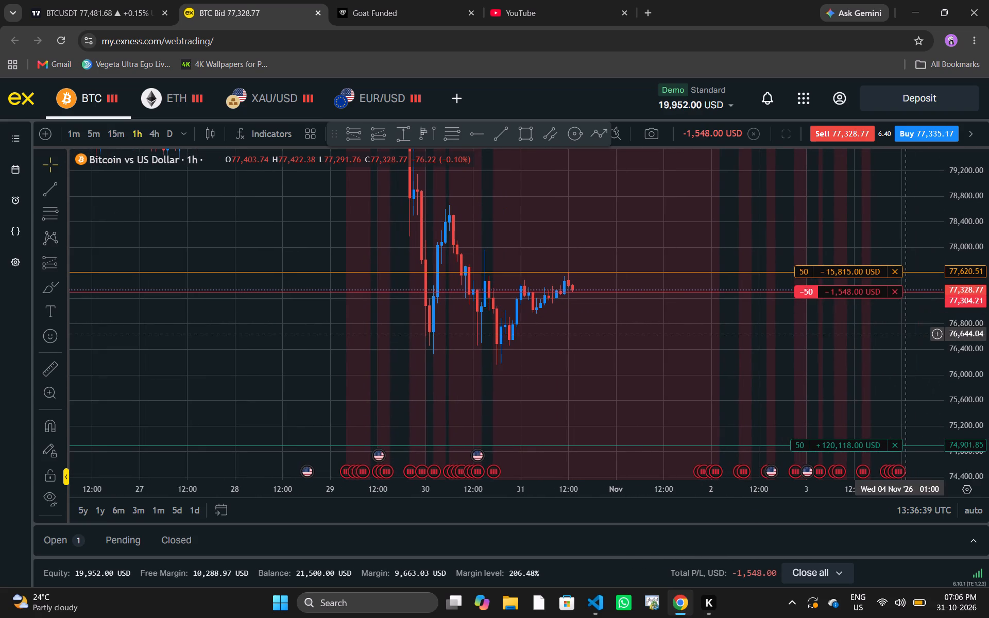
left_click_drag(966, 353, 959, 138)
left_click_drag(873, 290, 843, 294)
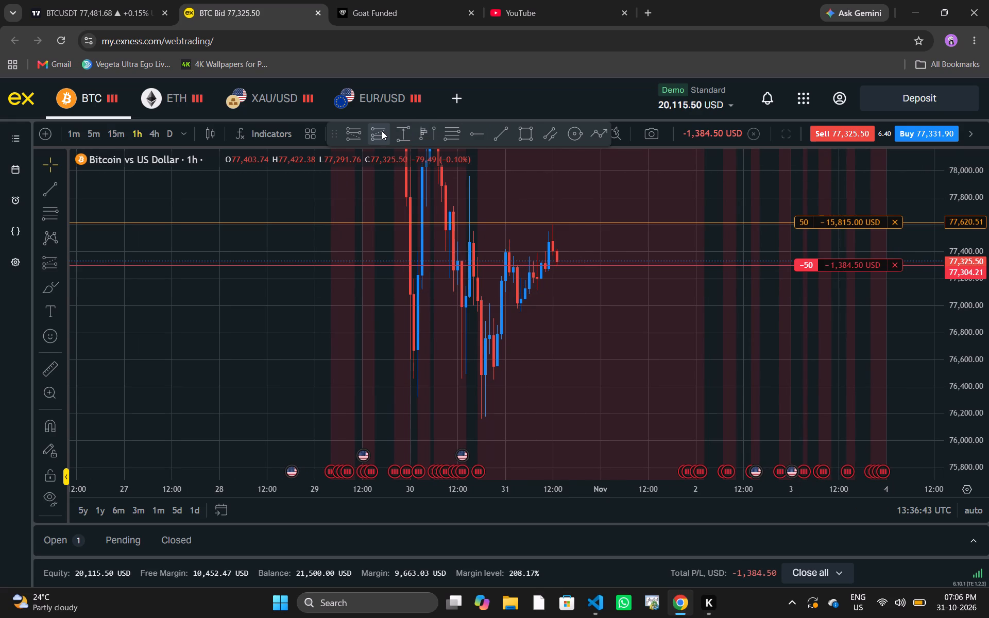
left_click(356, 130)
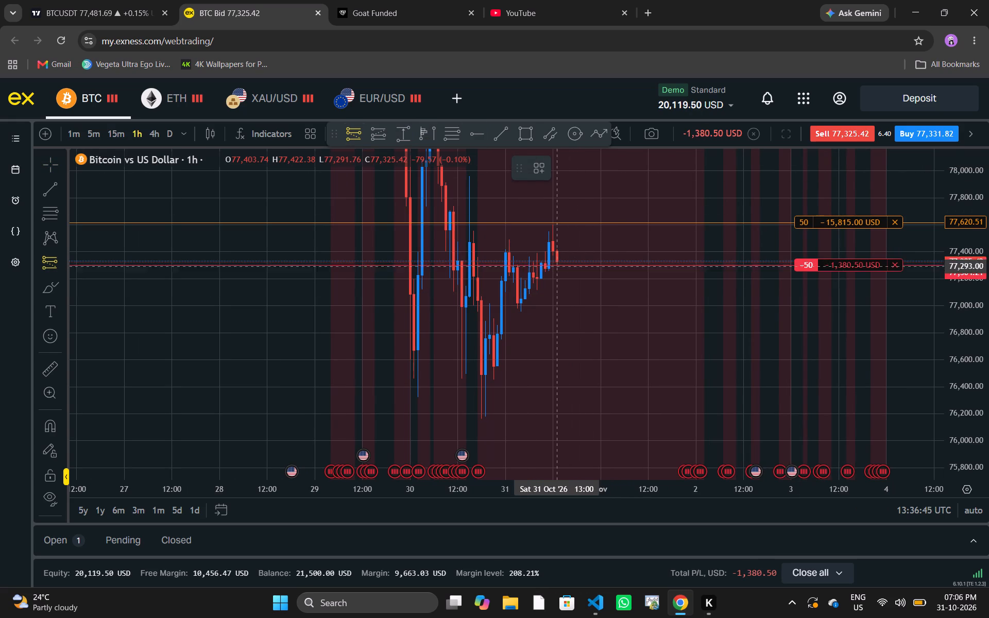
left_click(556, 265)
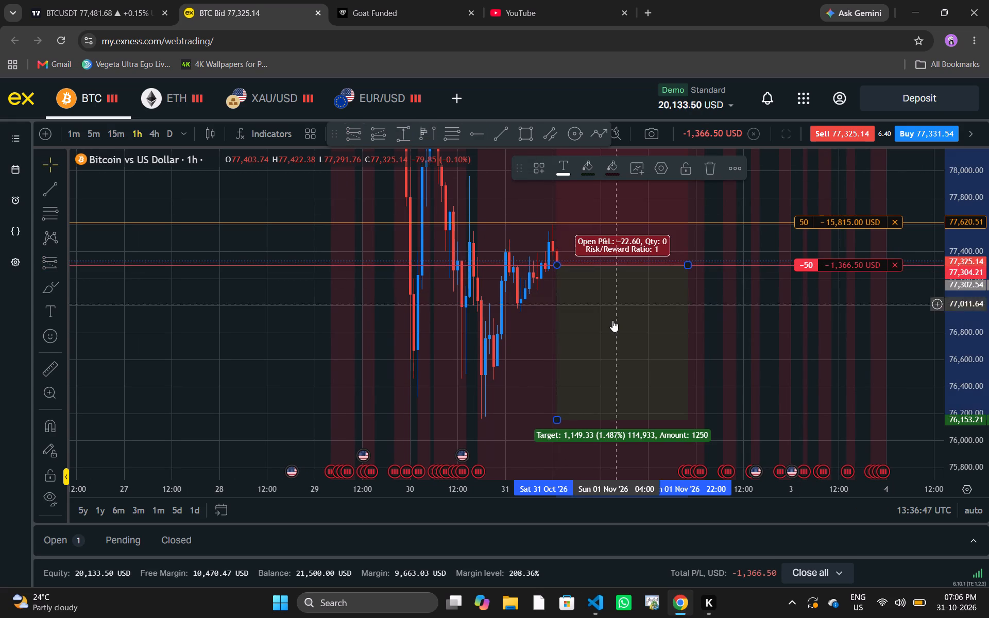
Tighten the short position drawing's stop to about 77,613.65, near the sell order's stop loss line.
left_click_drag(765, 339, 824, 343)
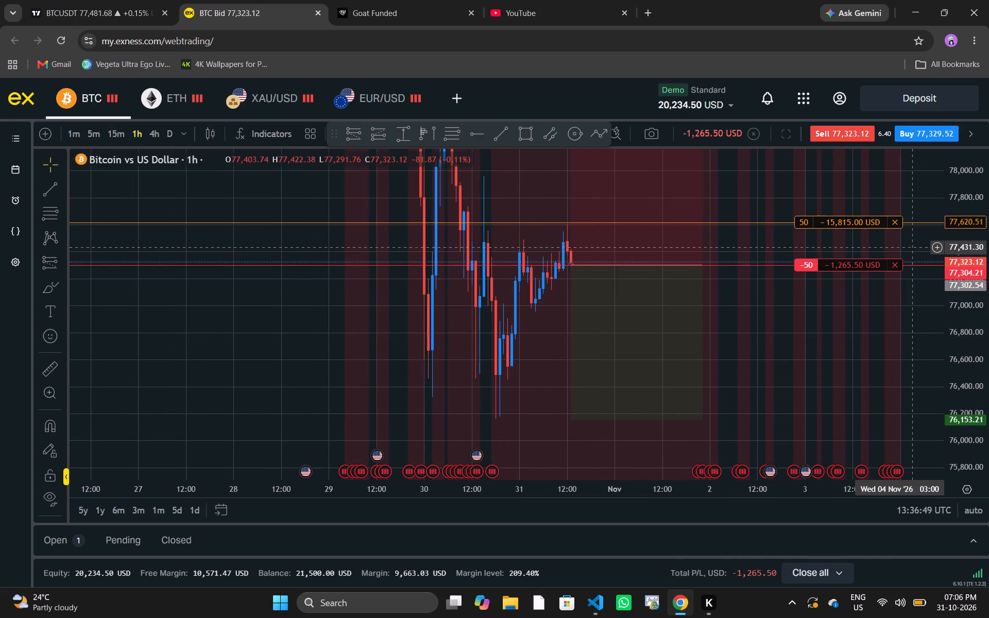
left_click_drag(980, 198, 957, 419)
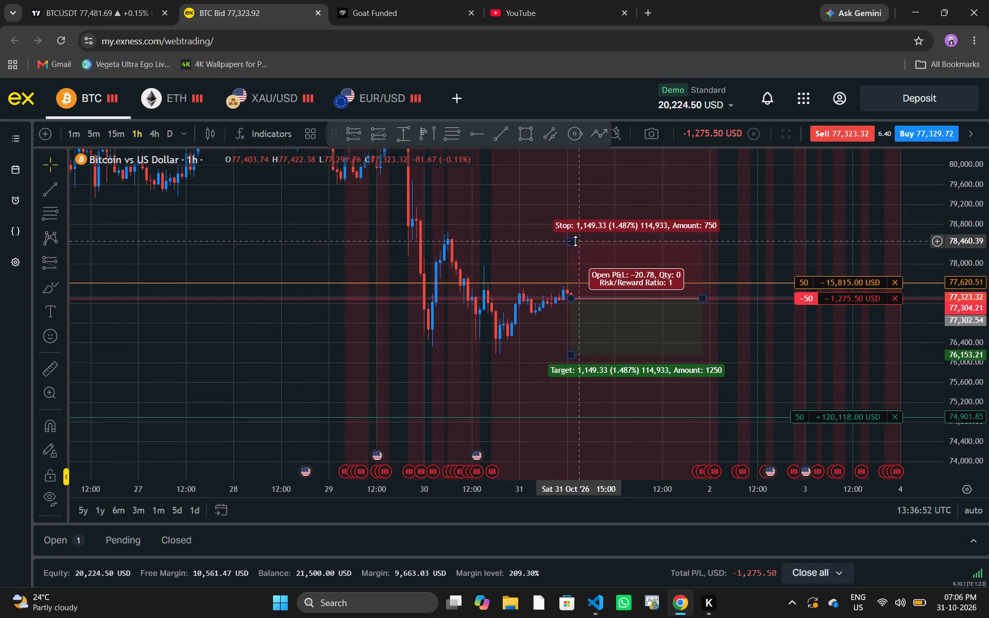
left_click_drag(570, 241, 577, 286)
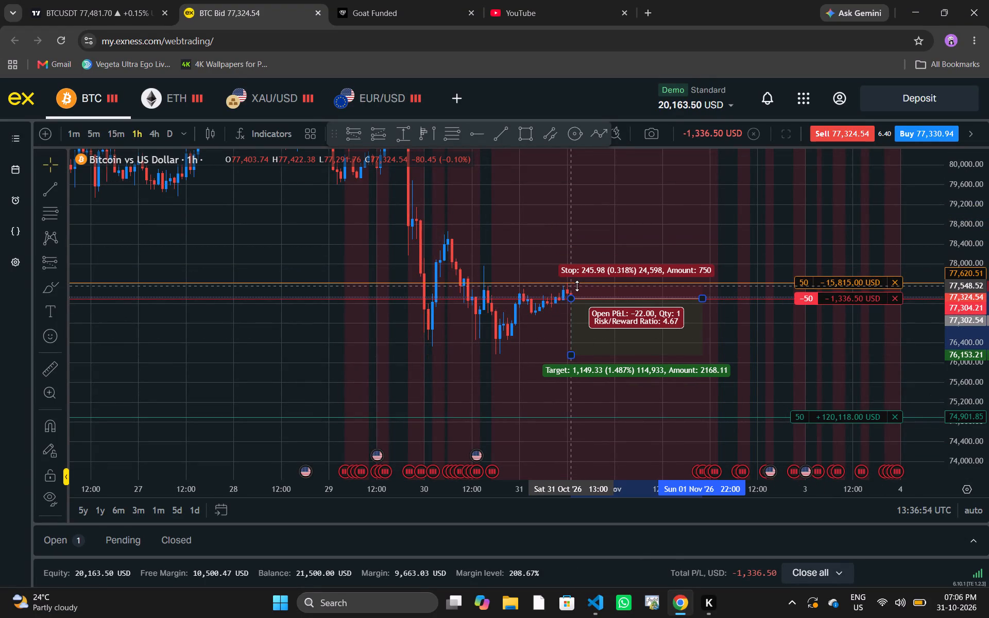
left_click_drag(577, 286, 582, 283)
left_click(821, 372)
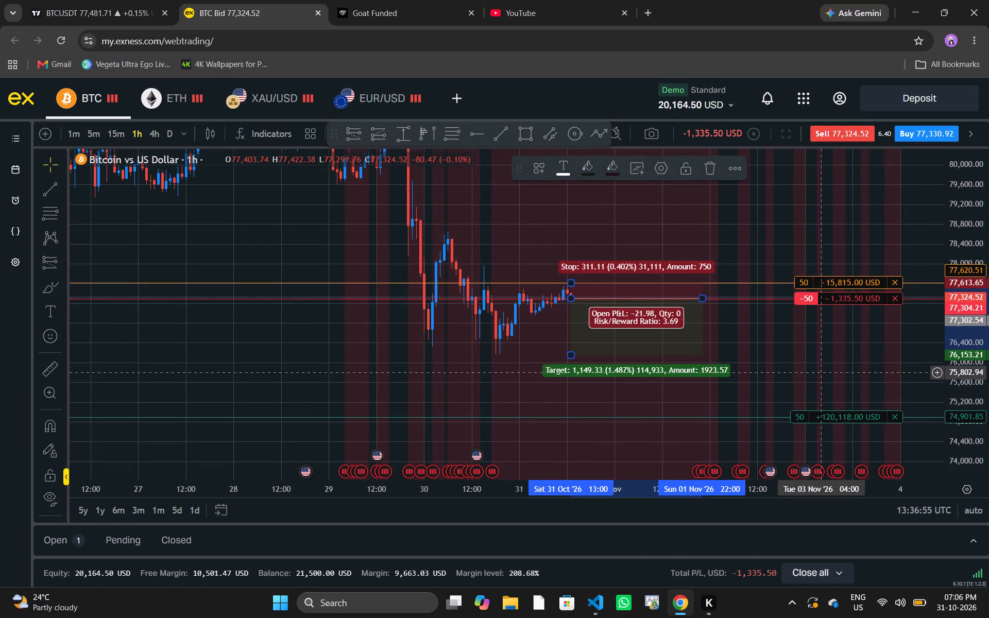
Extend the short position drawing's target down to about 74,891.07, near the sell order's take profit line.
left_click_drag(821, 372, 834, 336)
left_click_drag(578, 333, 578, 336)
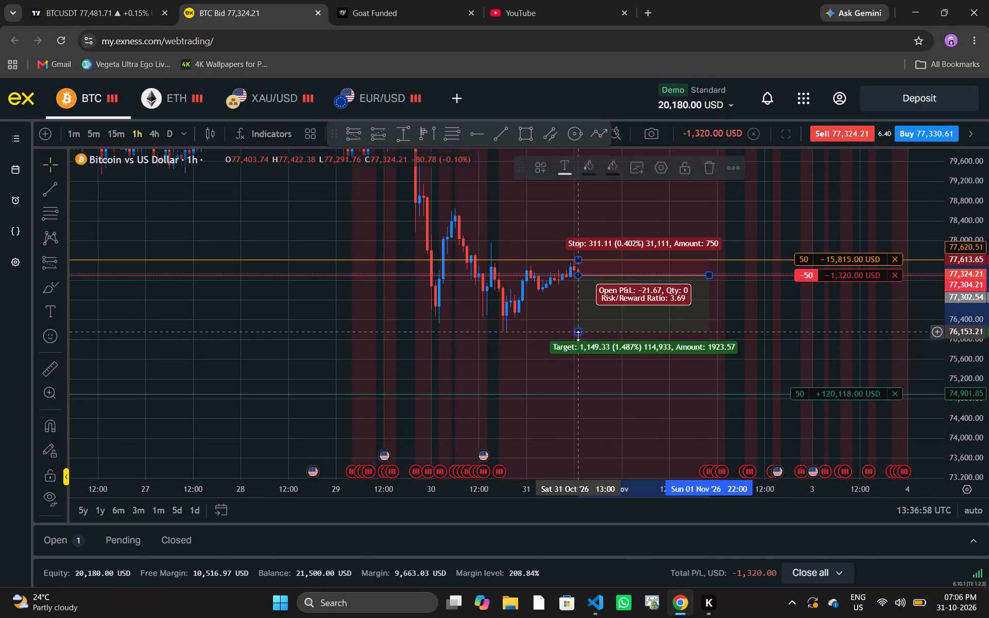
left_click_drag(578, 336, 587, 394)
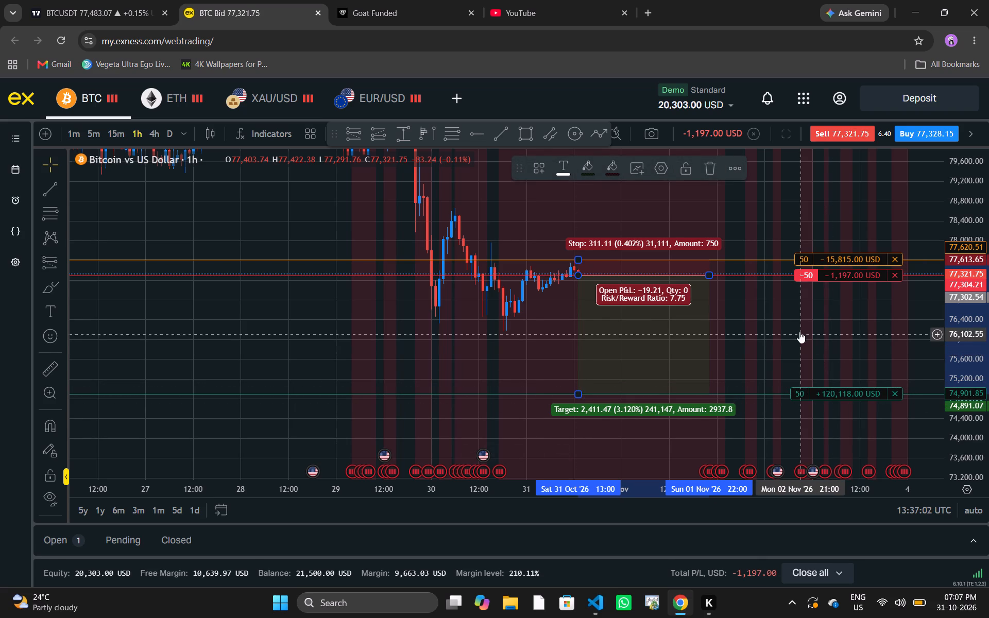
Shorten the short position drawing's time span by pulling its end edge a few candles earlier on 1 November, and deselect it.
left_click_drag(799, 332, 854, 346)
left_click_drag(971, 358, 923, 116)
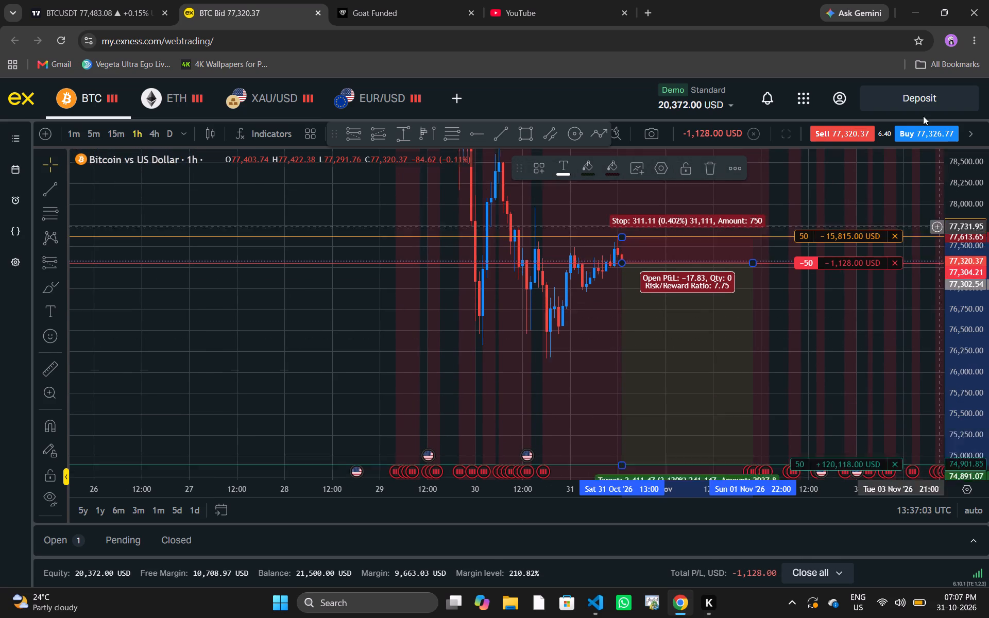
left_click_drag(857, 381, 792, 370)
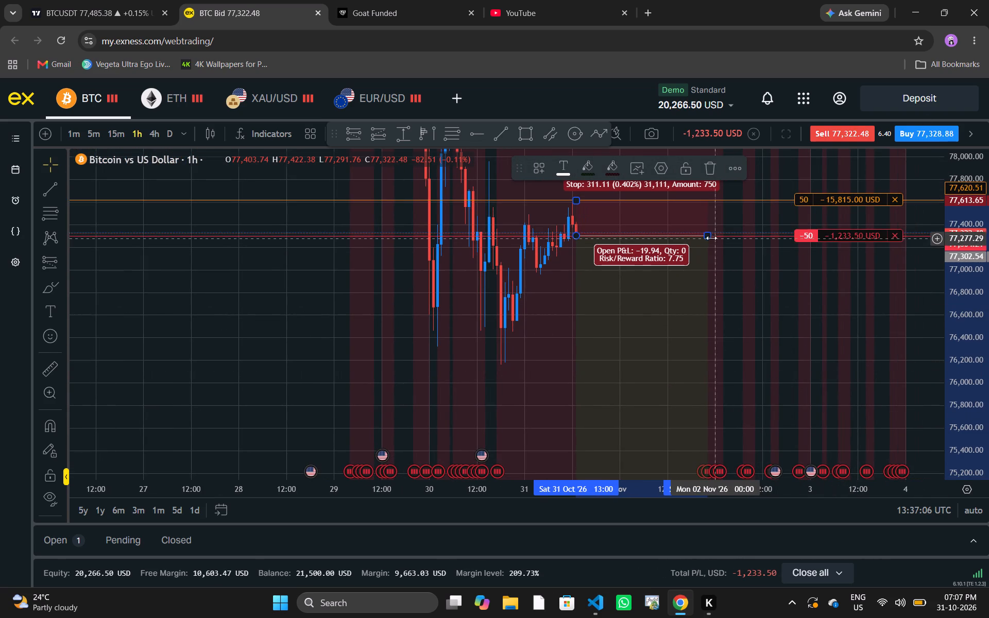
left_click_drag(708, 235, 688, 237)
left_click(755, 323)
left_click_drag(755, 323, 760, 323)
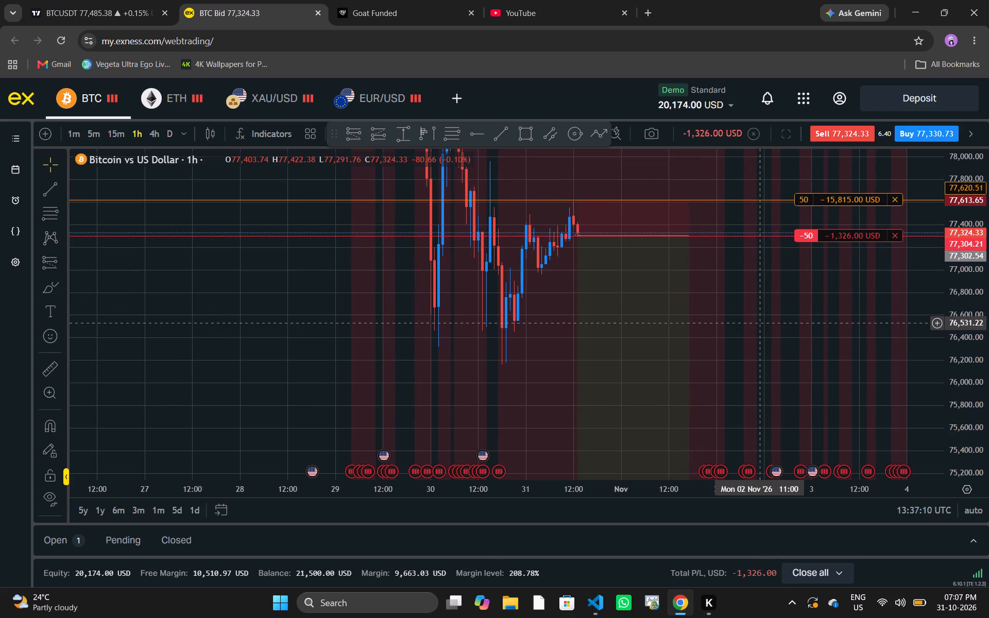
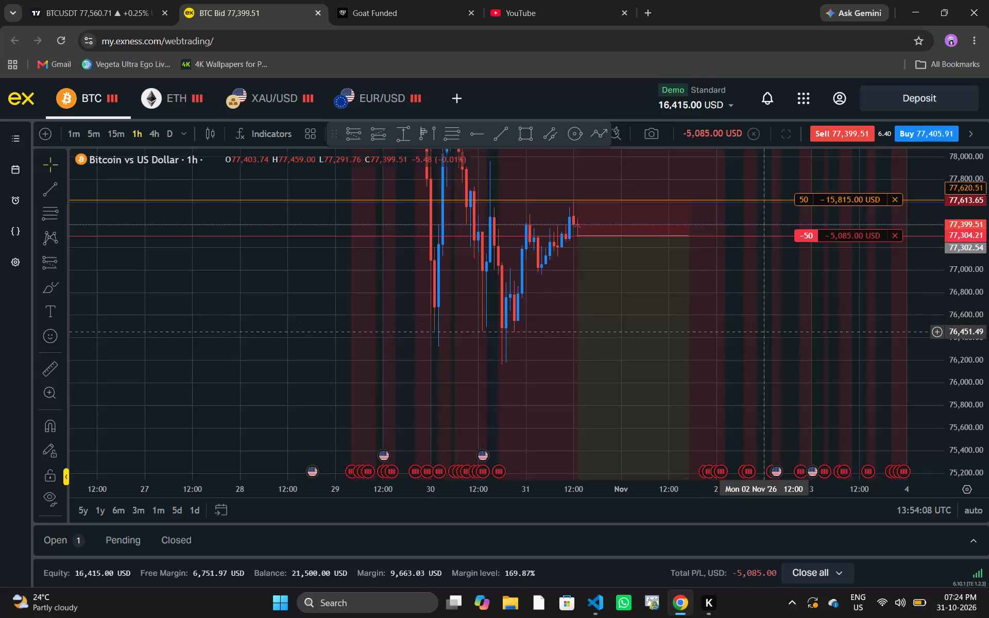
Move the 50-lot BTC sell position's stop loss to 77,624.69, just above the short drawing's stop, and submit the modification.
left_click_drag(764, 332, 780, 319)
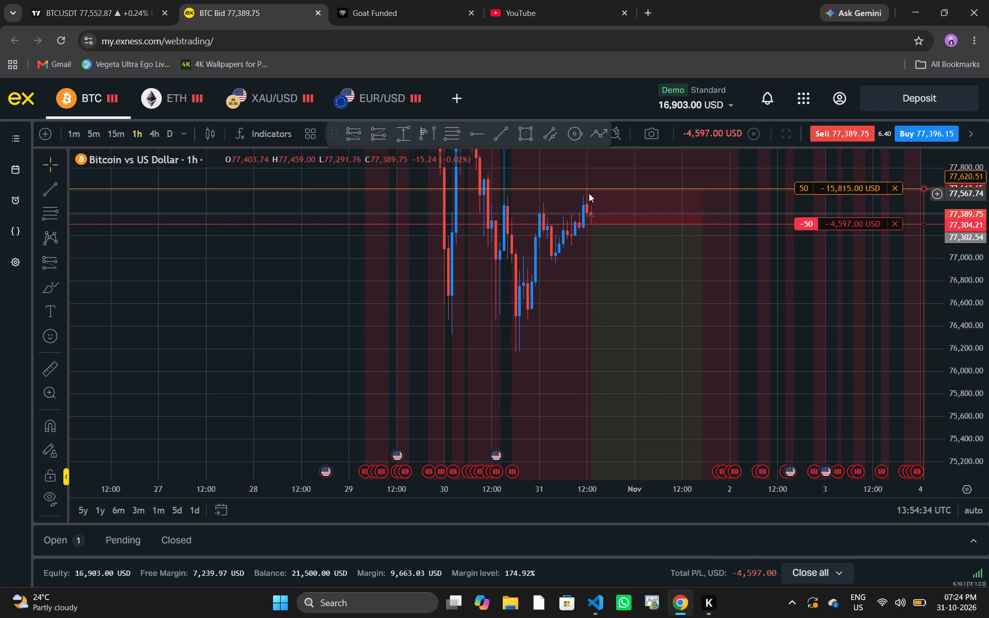
left_click(603, 225)
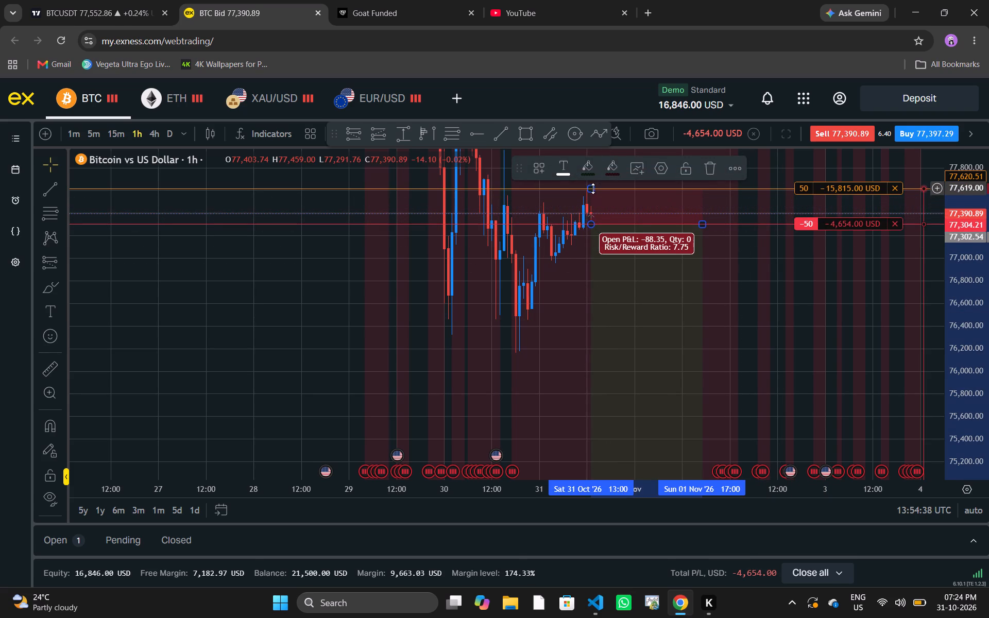
left_click(592, 188)
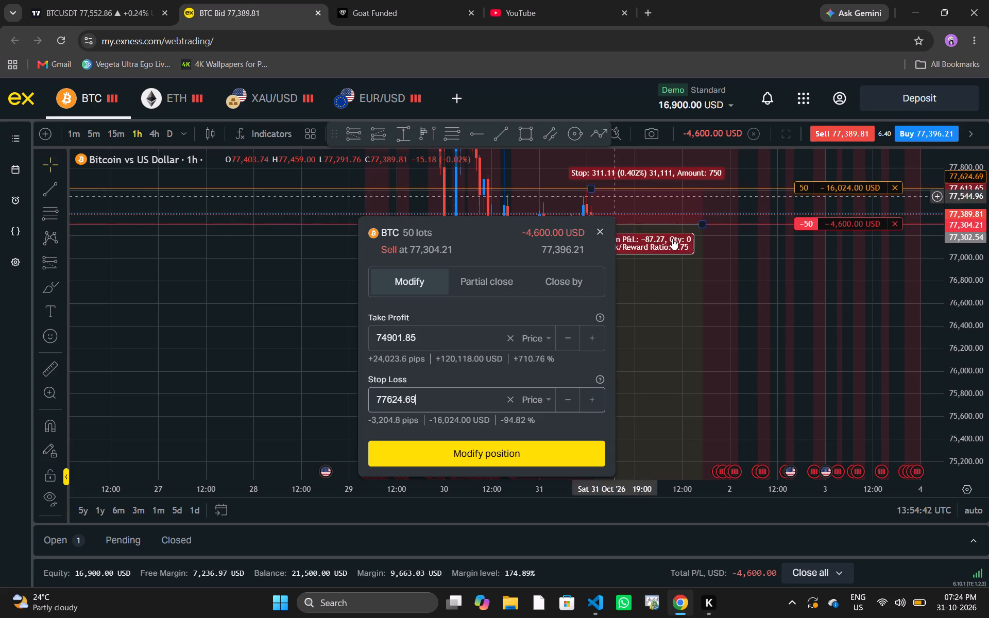
left_click(535, 448)
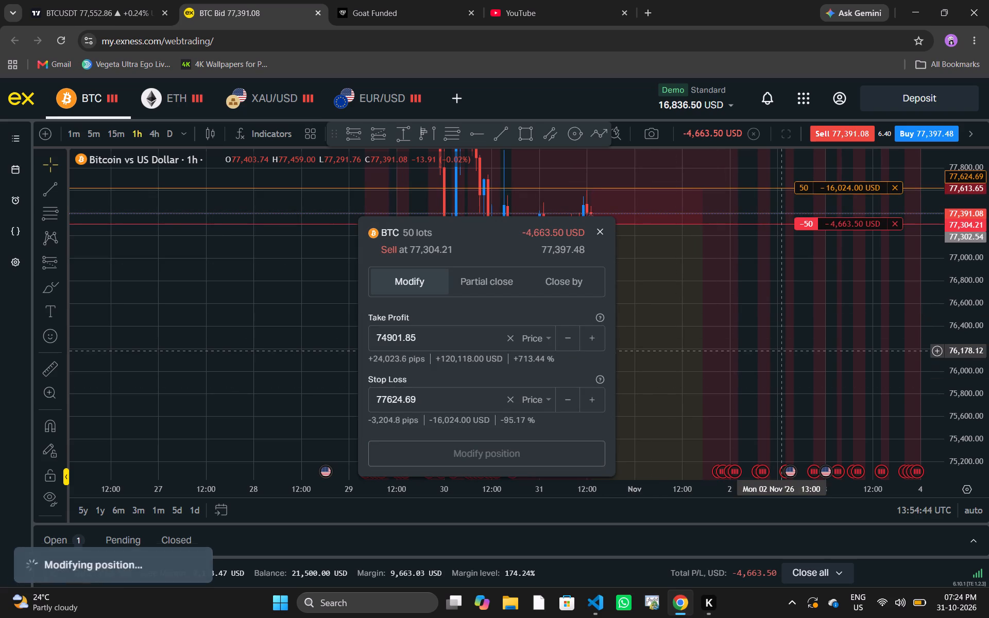
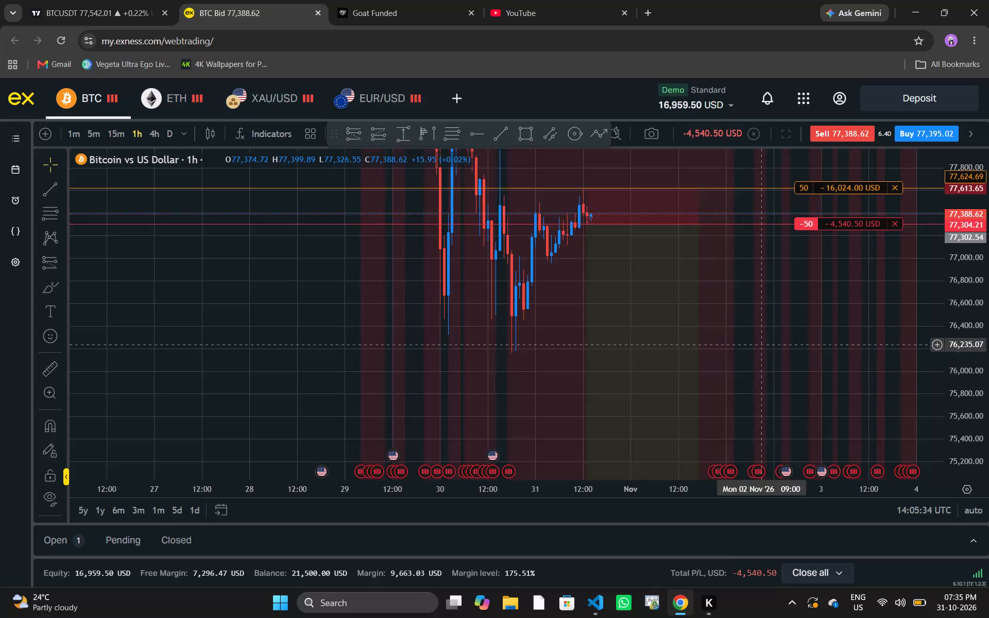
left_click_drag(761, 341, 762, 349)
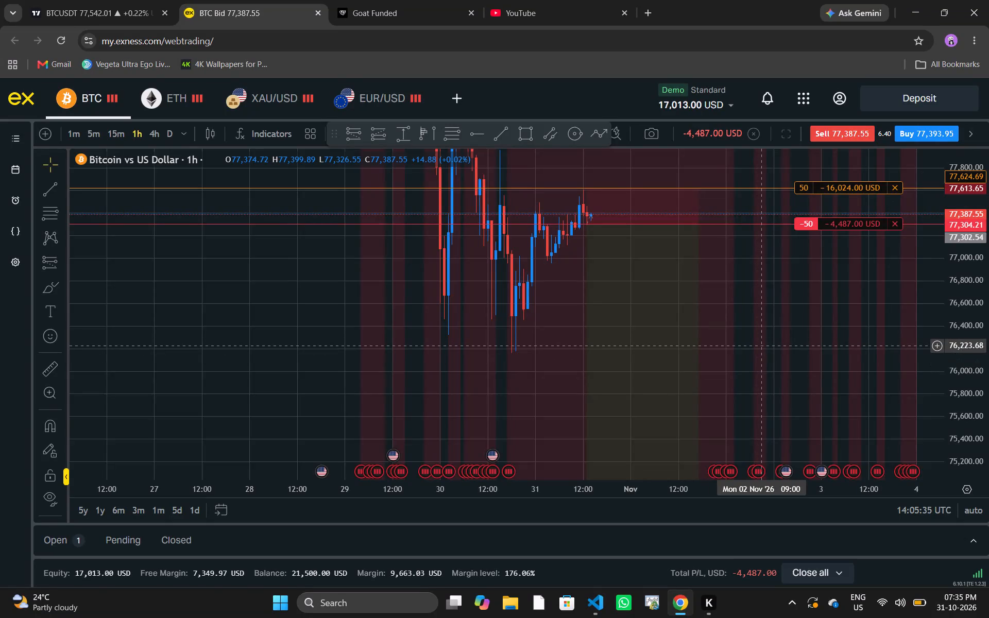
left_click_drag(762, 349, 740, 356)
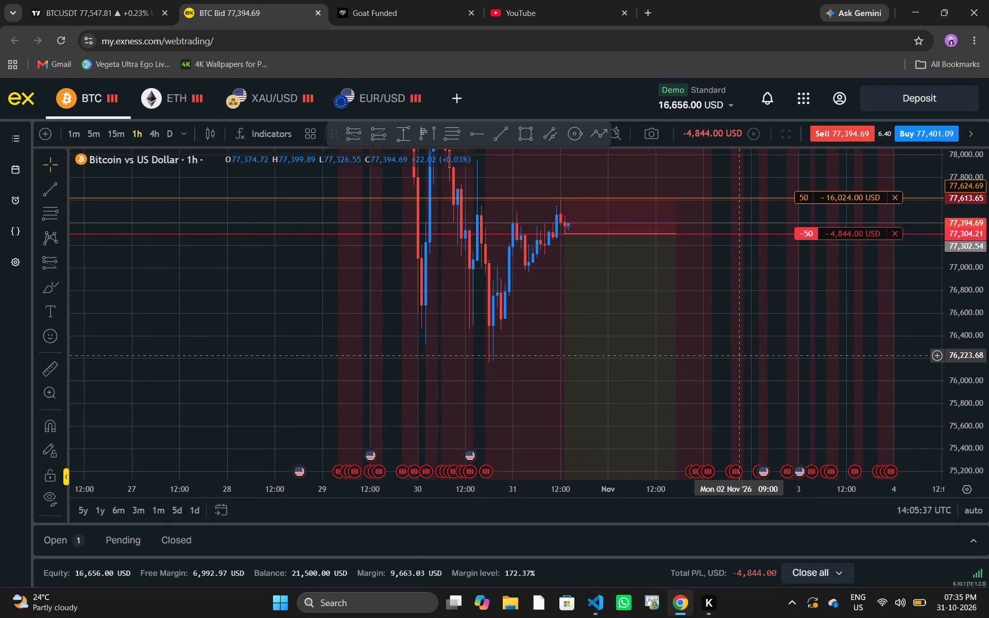
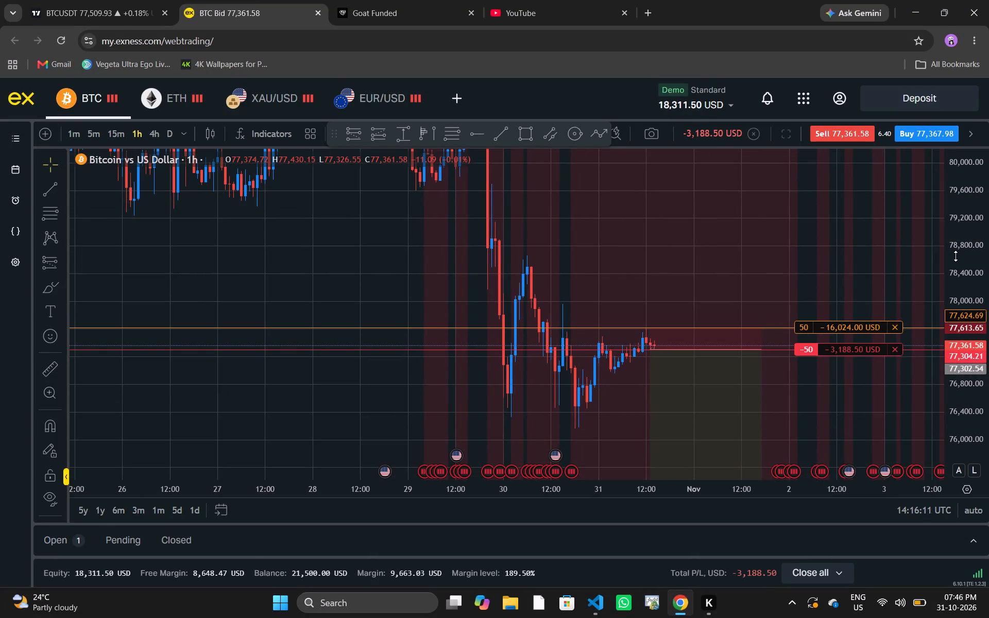
Switch the BTC chart to the 4h timeframe and examine recent price action against the open sell's entry, stop-loss and take-profit levels.
left_click_drag(957, 256, 943, 158)
left_click_drag(899, 220, 855, 105)
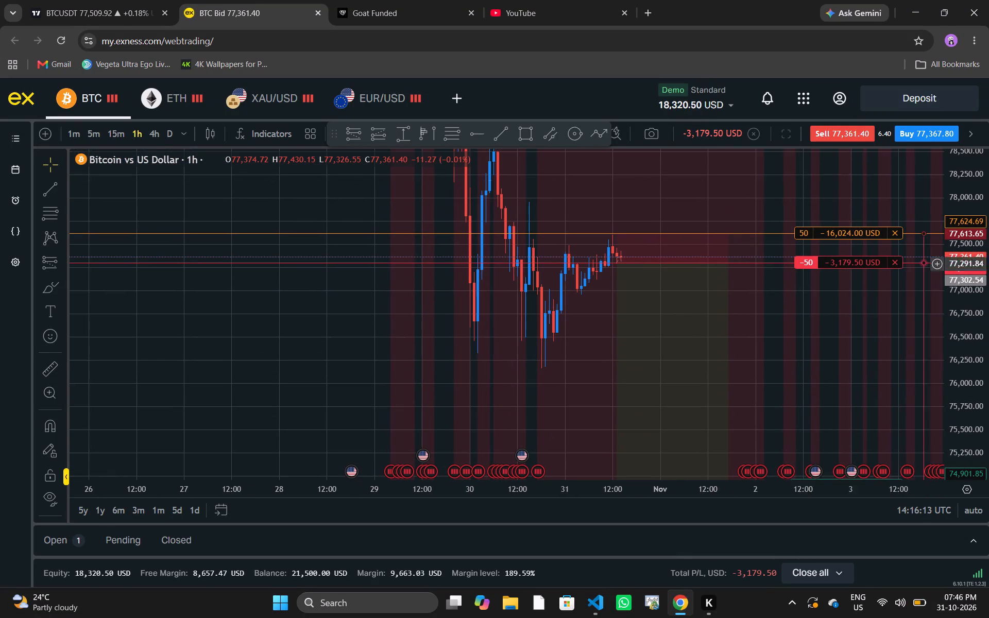
left_click(152, 133)
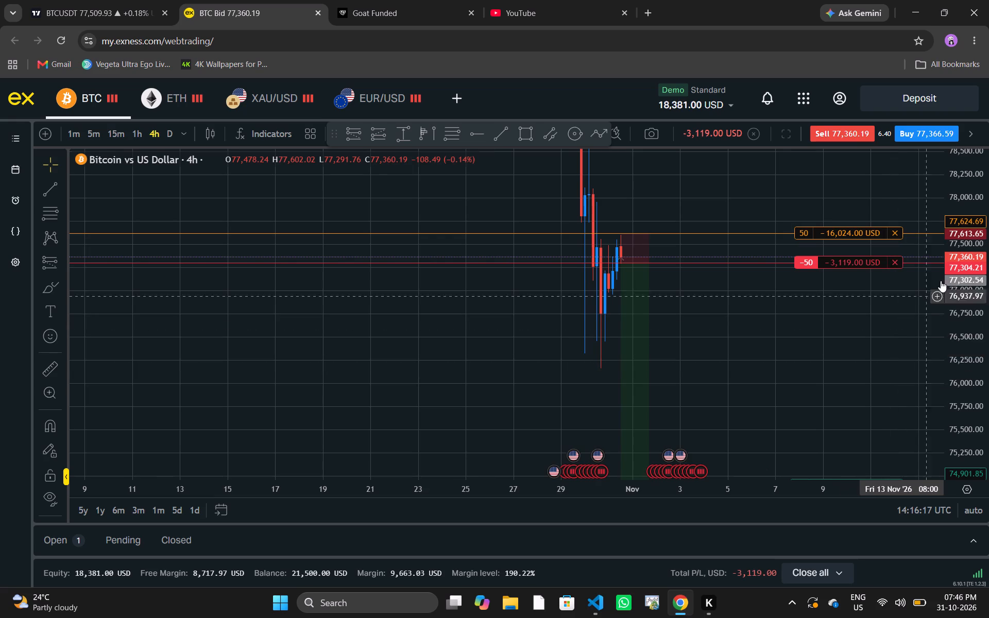
left_click_drag(975, 191, 921, 437)
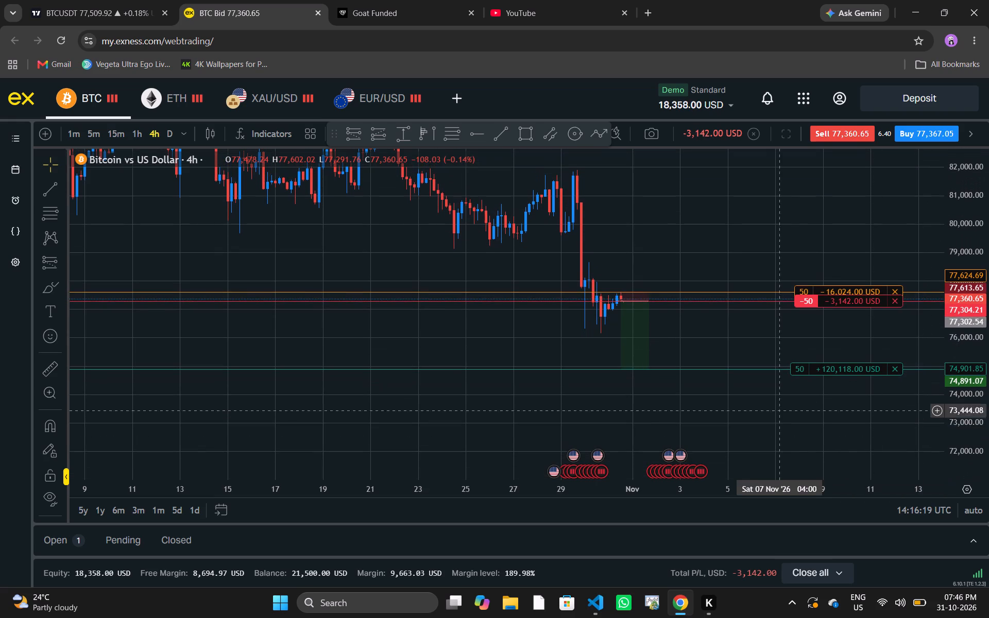
left_click_drag(778, 398, 715, 334)
left_click_drag(706, 379, 791, 383)
left_click_drag(964, 394, 940, 163)
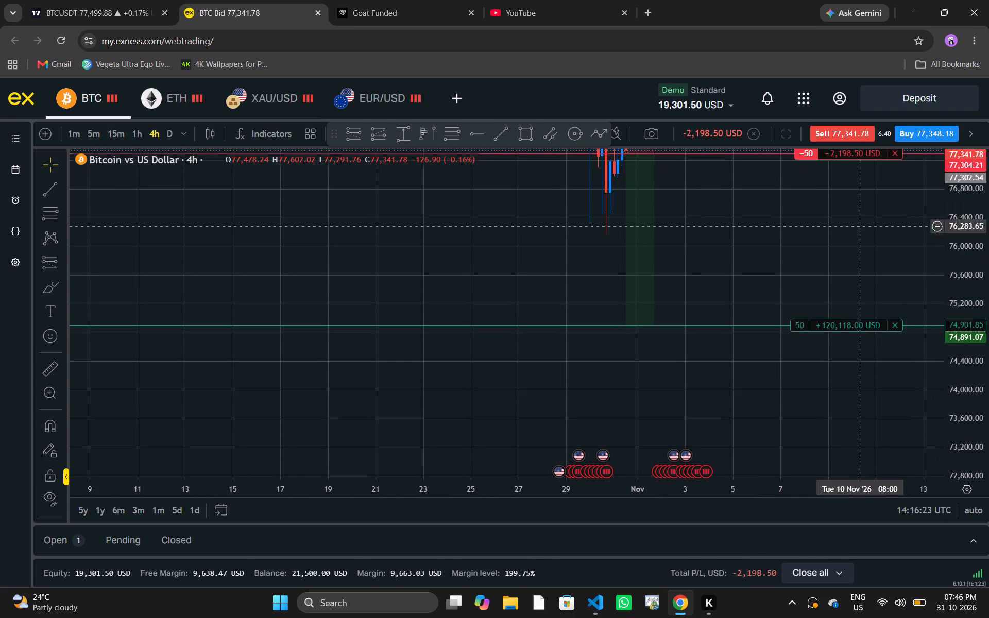
left_click_drag(820, 239, 798, 351)
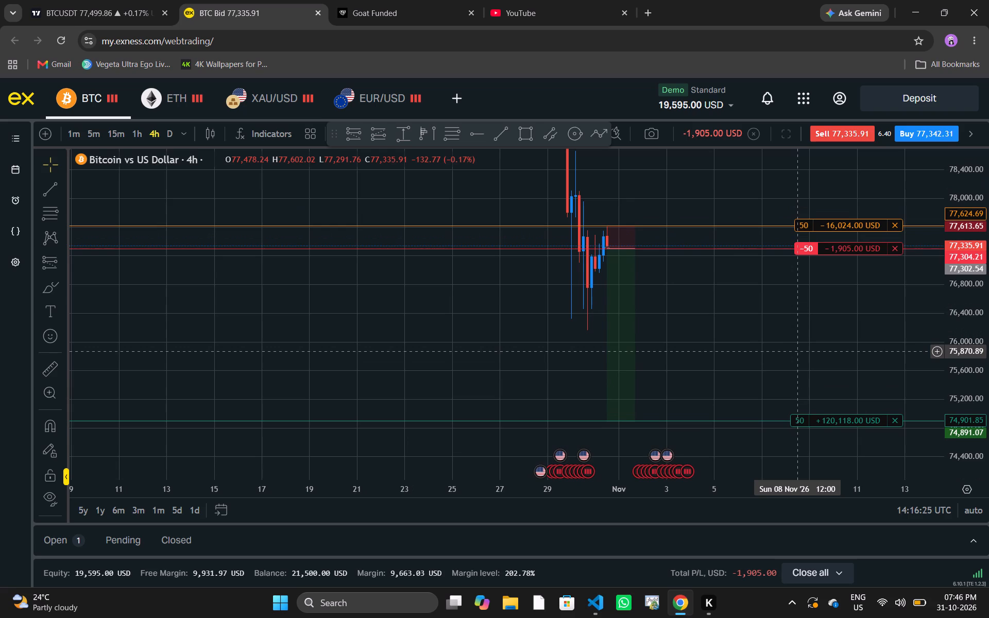